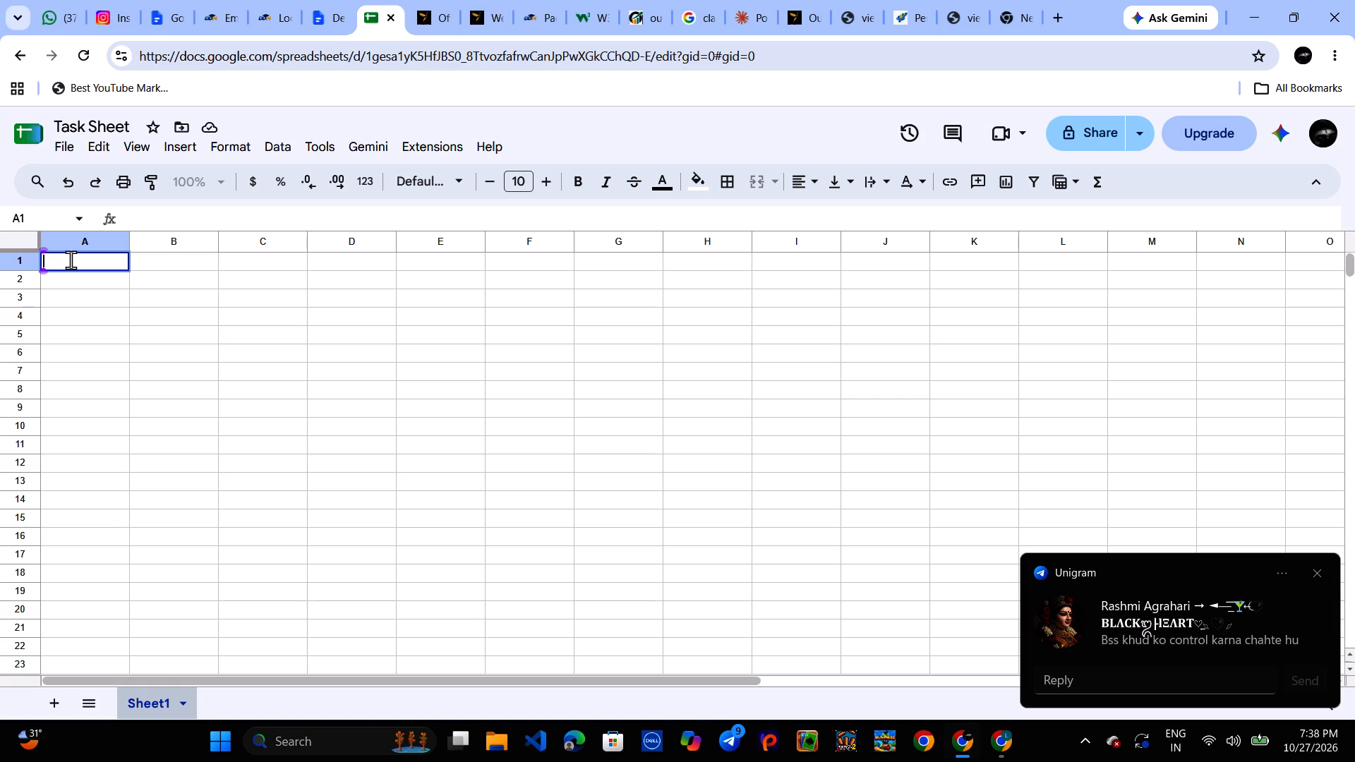
pyautogui.hotkey('shift', 't')
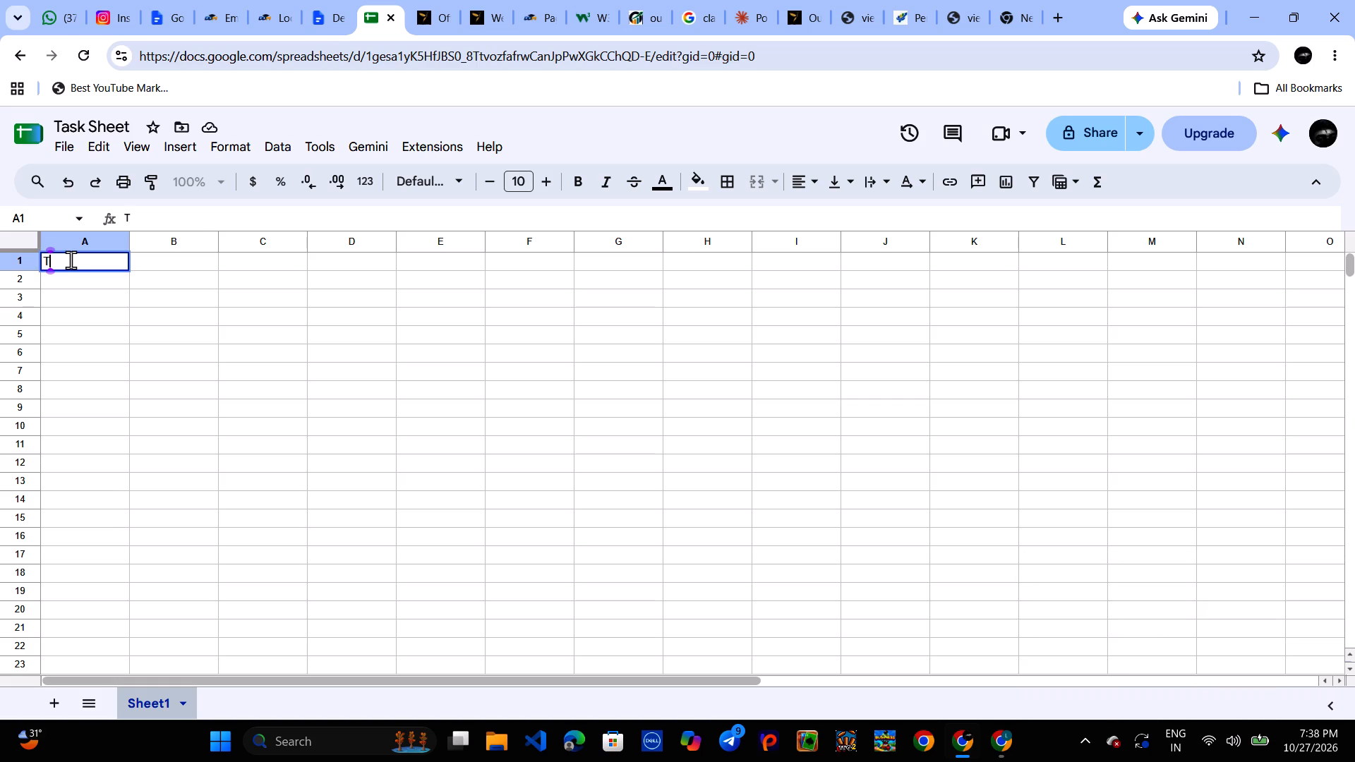
pyautogui.write('asks')
pyautogui.write('-')
pyautogui.press('space')
pyautogui.hotkey('shift', 't')
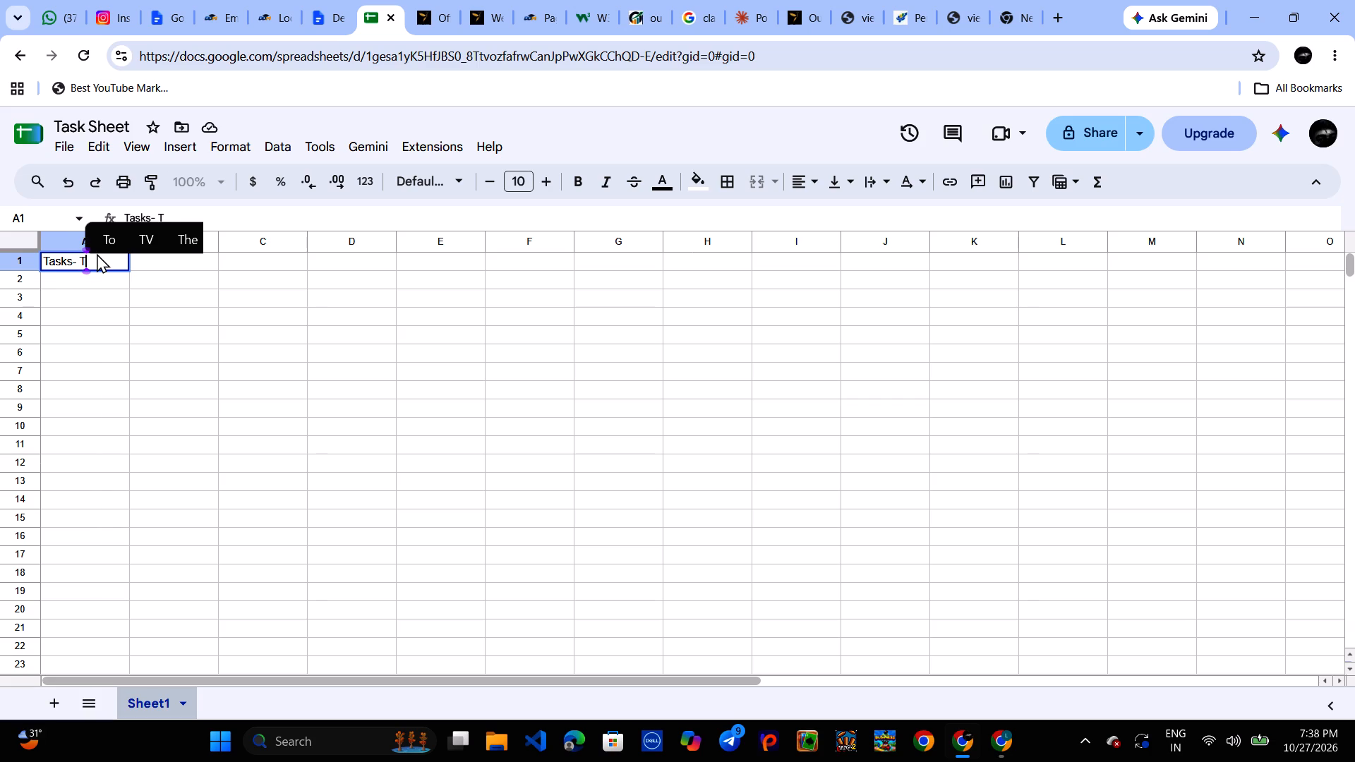
pyautogui.write('opic')
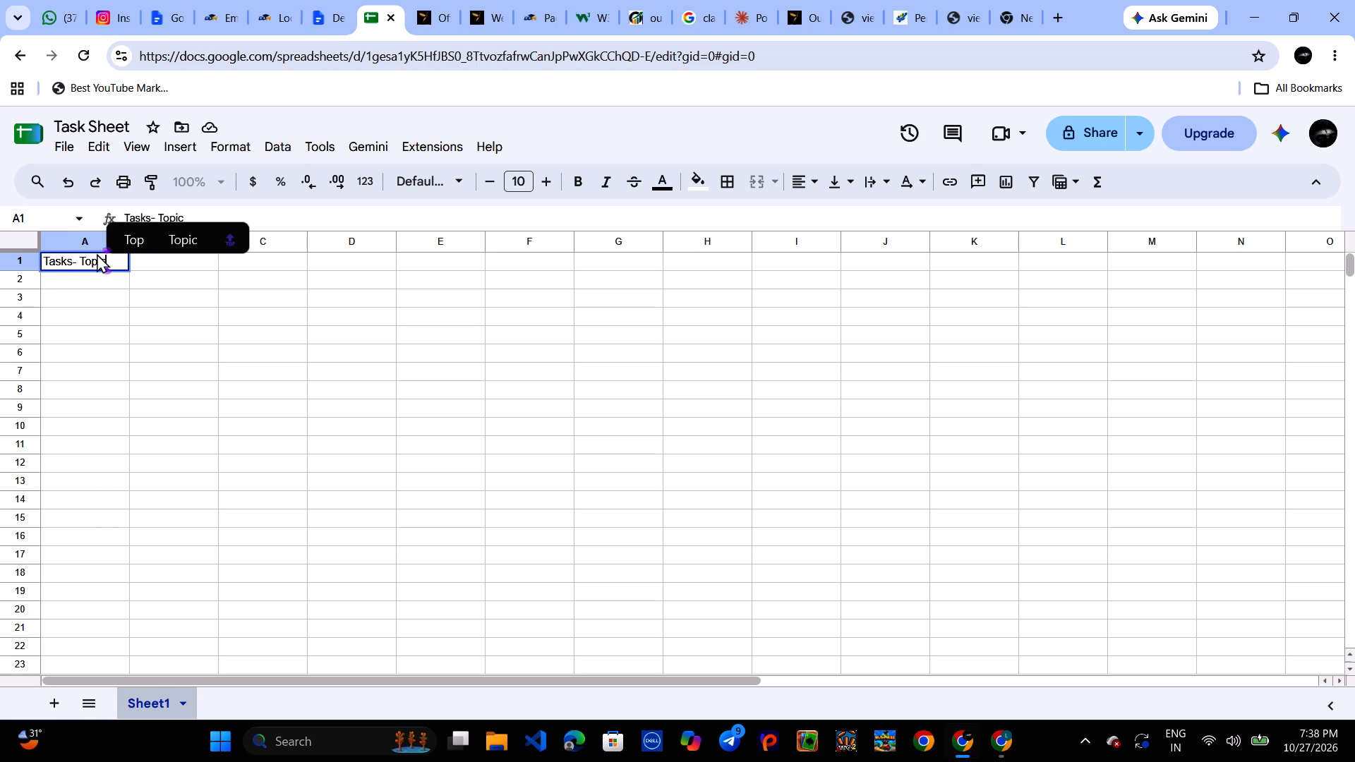
pyautogui.click(168, 260)
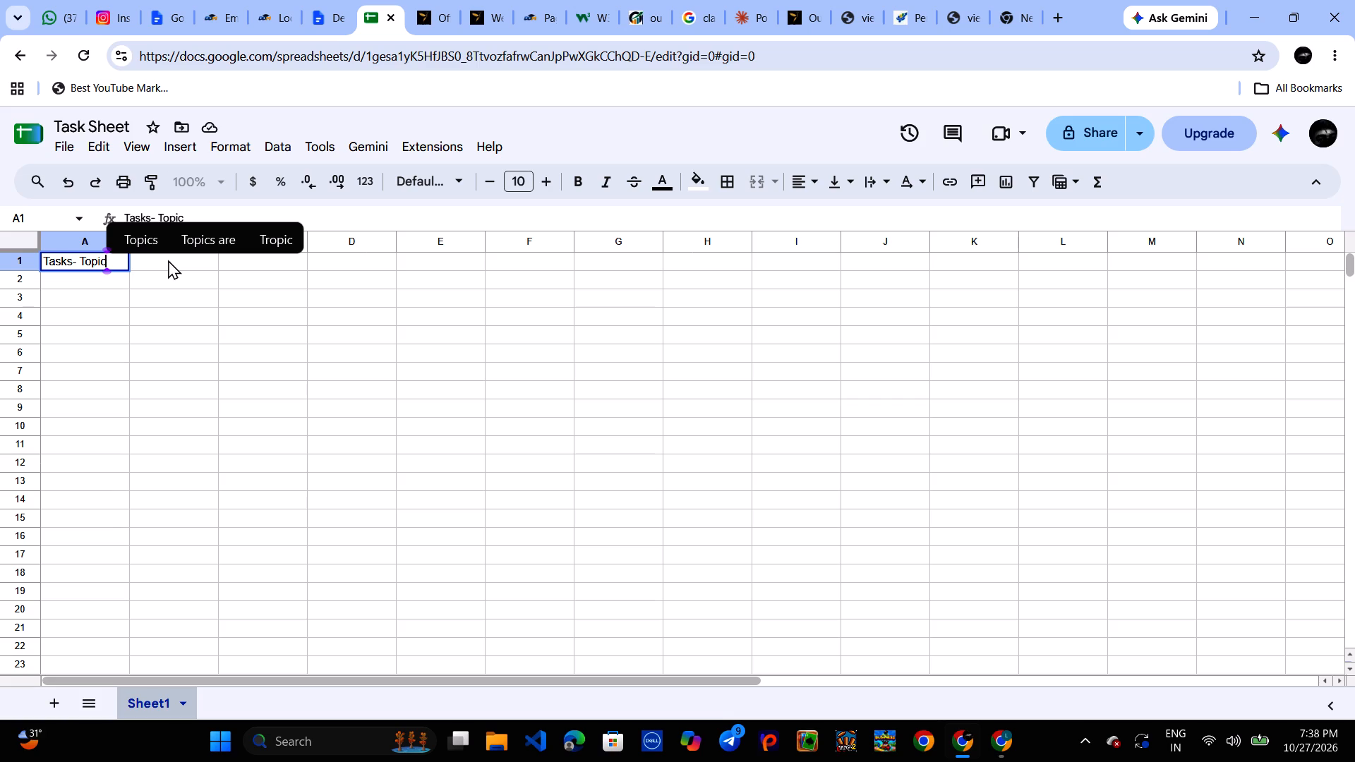
pyautogui.press('Tab')
pyautogui.press('Tab')
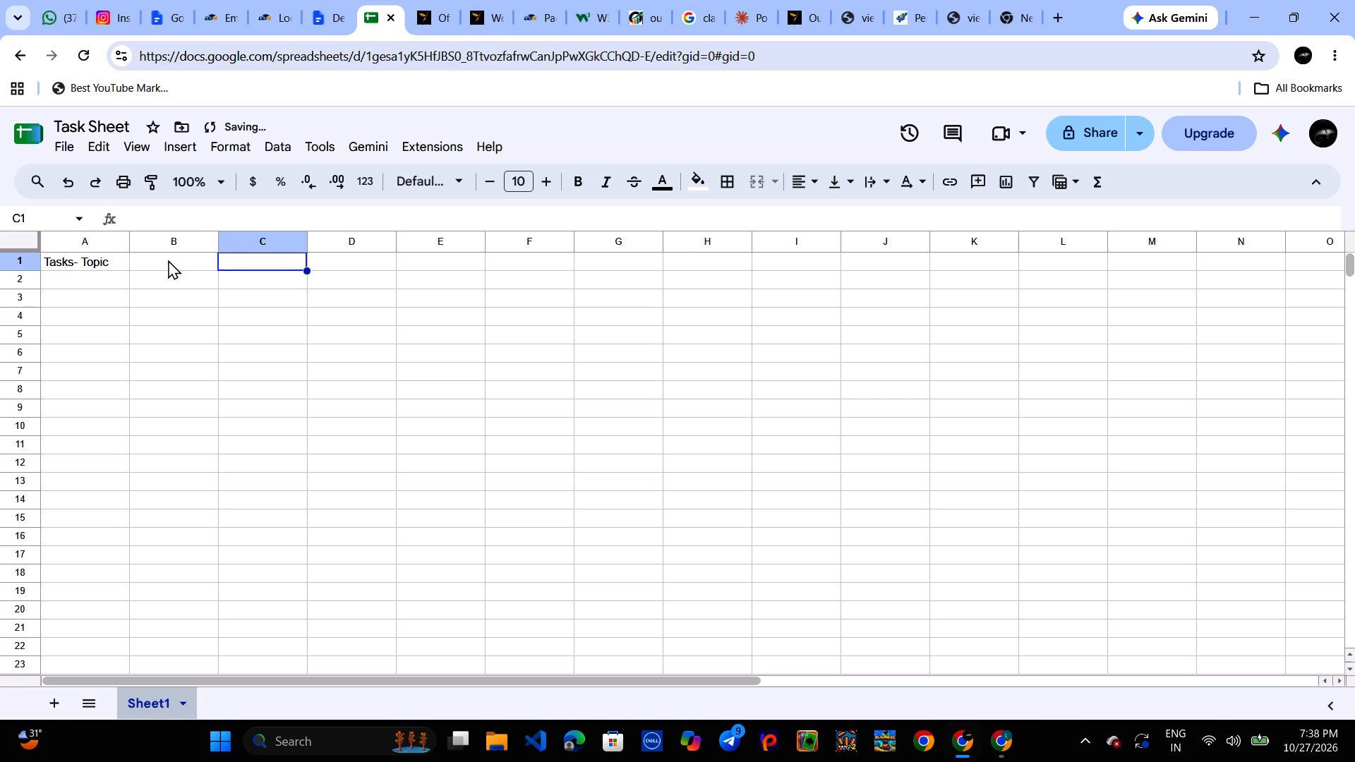
pyautogui.press('Left')
pyautogui.press('Left')
pyautogui.press('Left')
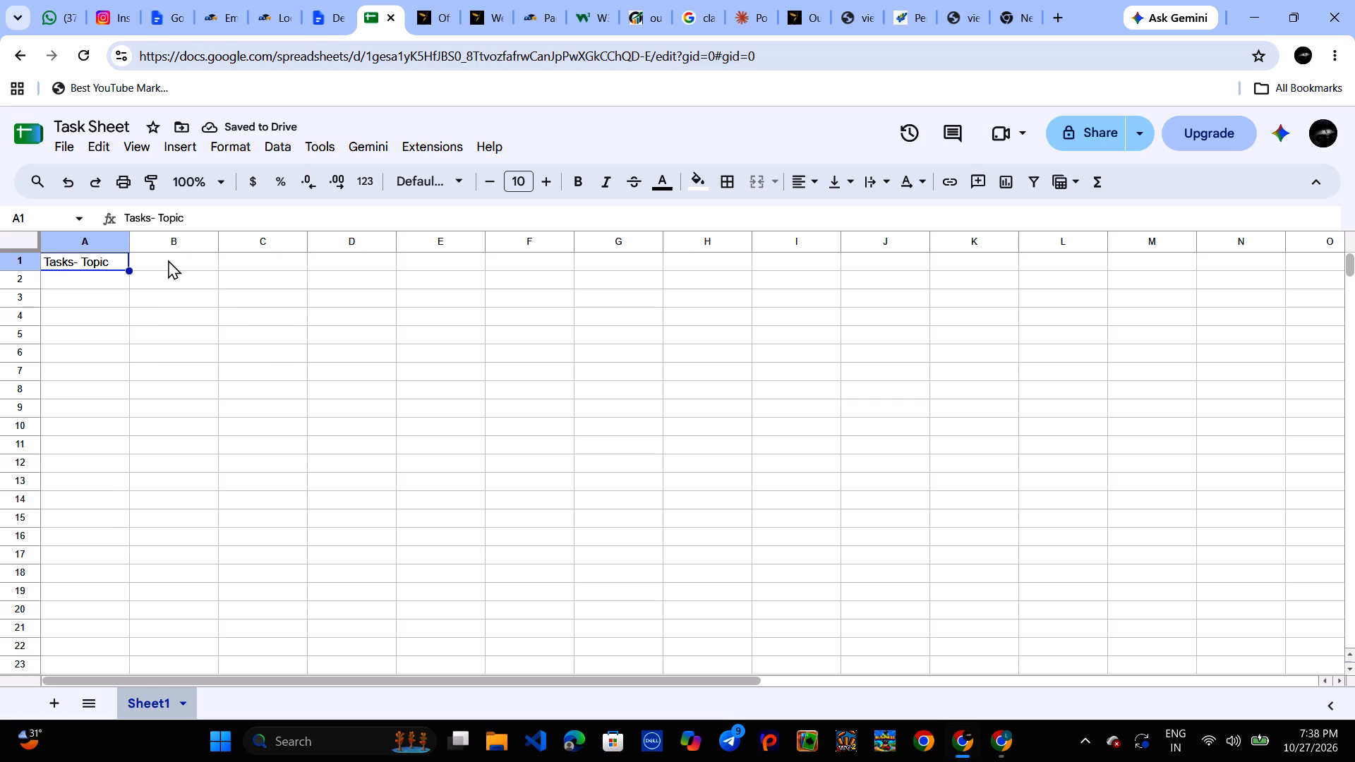
# Widen column A to about twice its default width and make column B slightly wider than column A.
pyautogui.moveTo(126, 241); pyautogui.dragTo(210, 231)
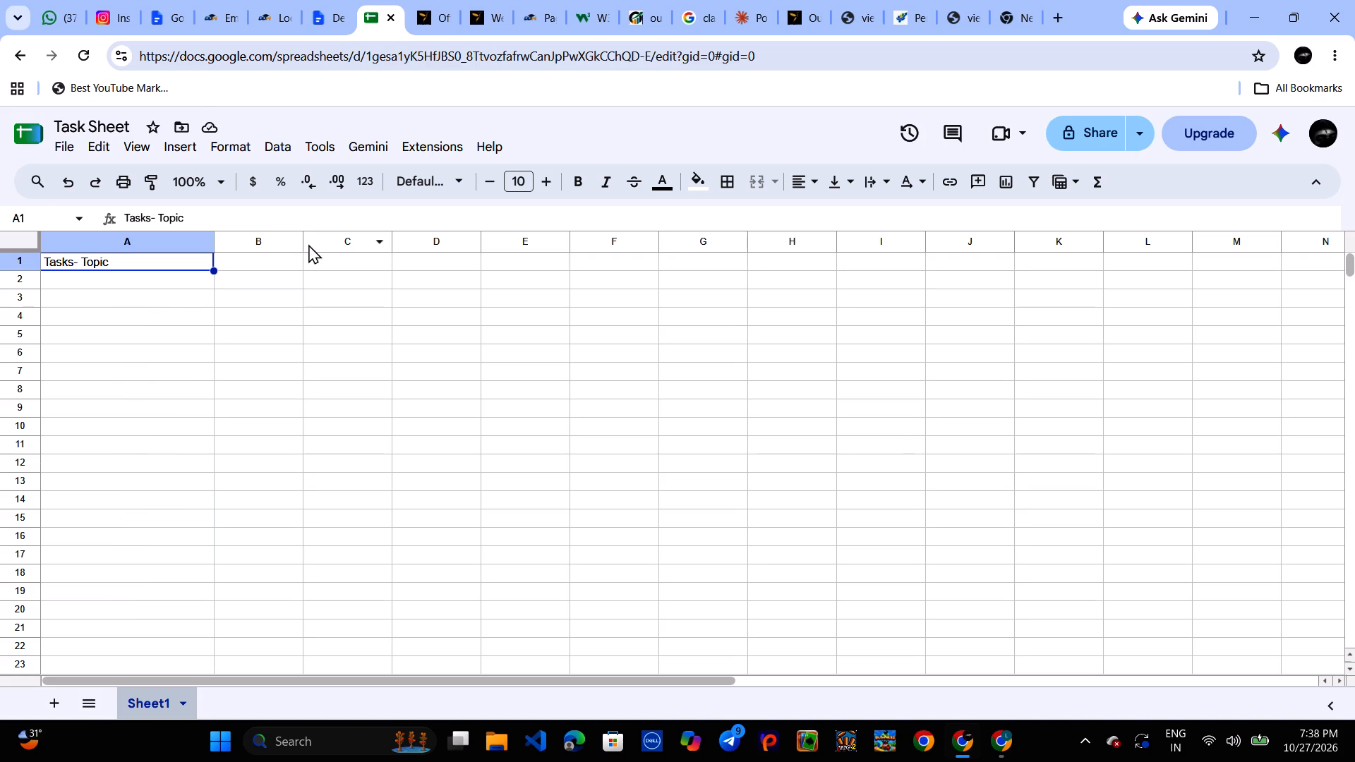
pyautogui.moveTo(305, 241); pyautogui.dragTo(564, 234)
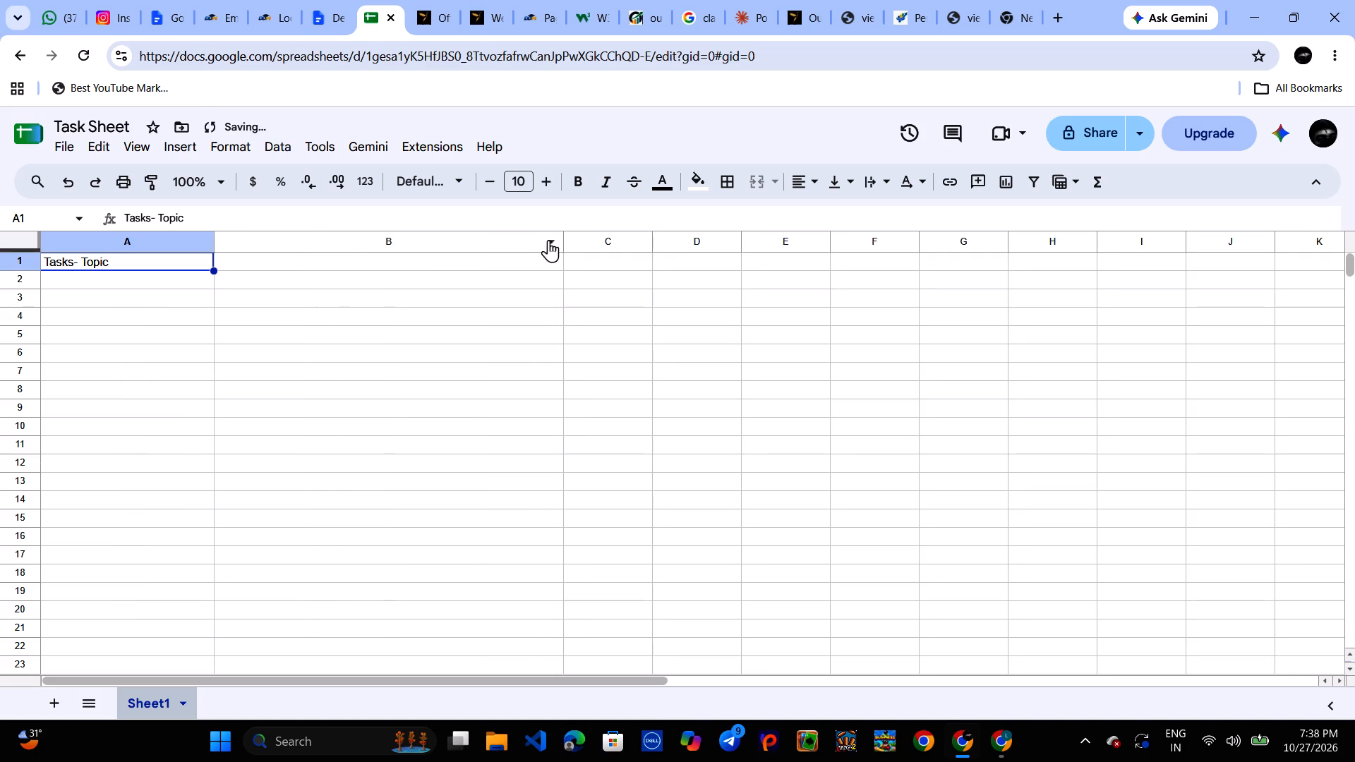
pyautogui.moveTo(558, 239); pyautogui.dragTo(397, 224)
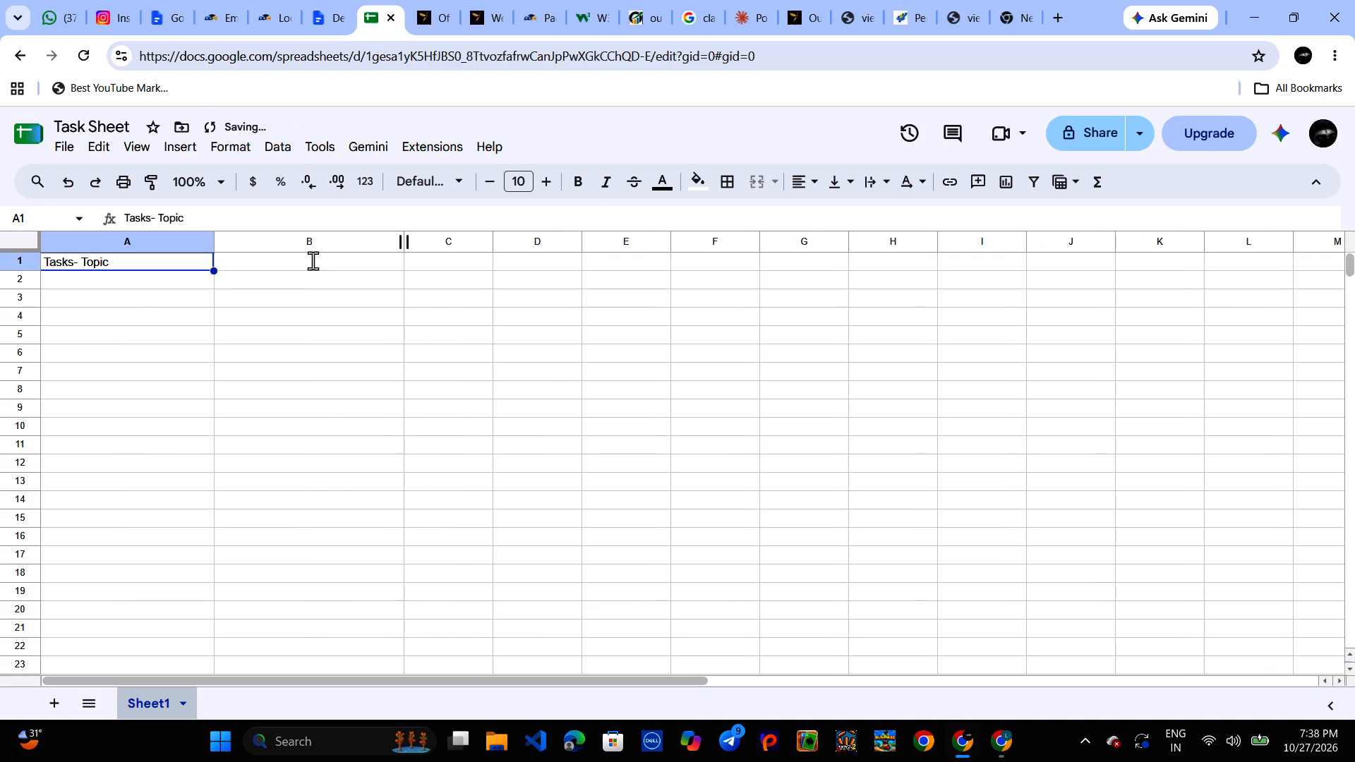
# Enter the header "Work Status" in cell B1.
pyautogui.click(295, 261)
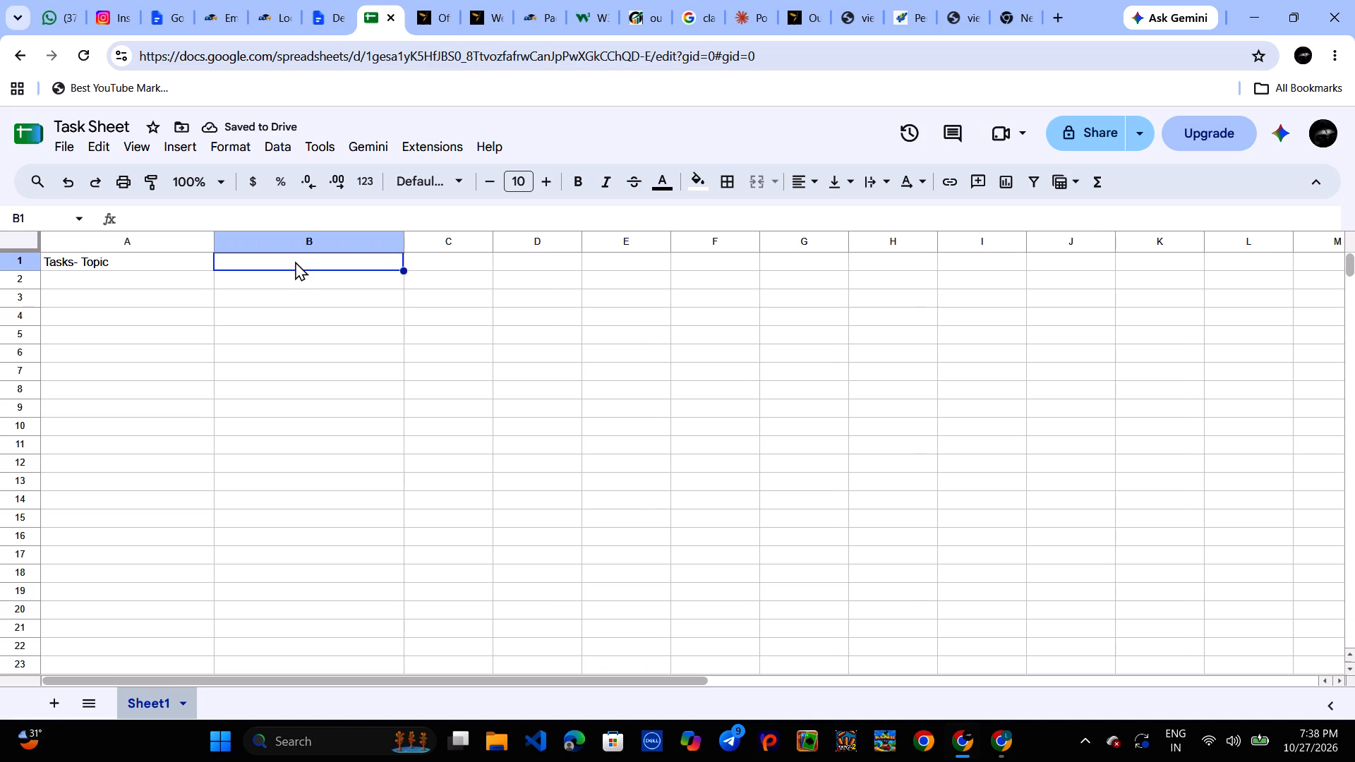
pyautogui.write('Wo')
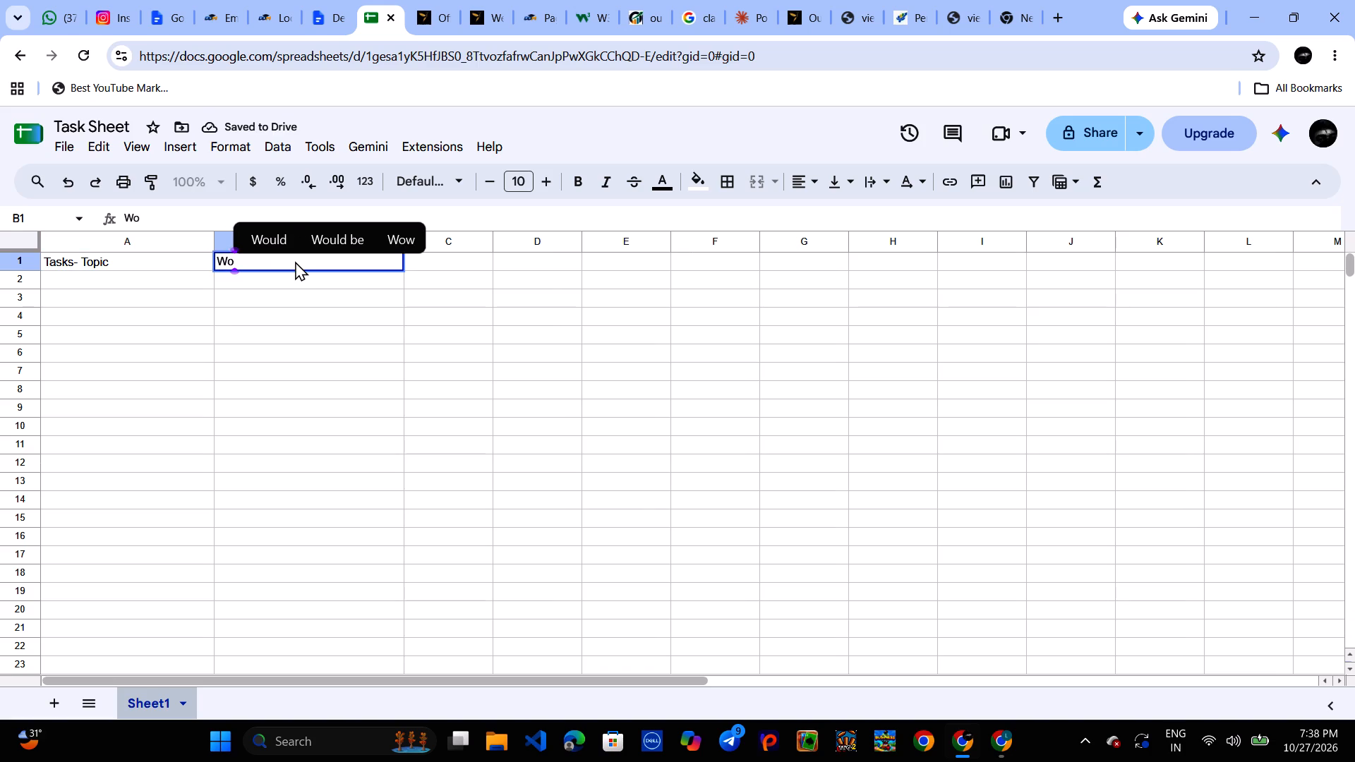
pyautogui.write('rk')
pyautogui.press('space')
pyautogui.hotkey('shift', 's')
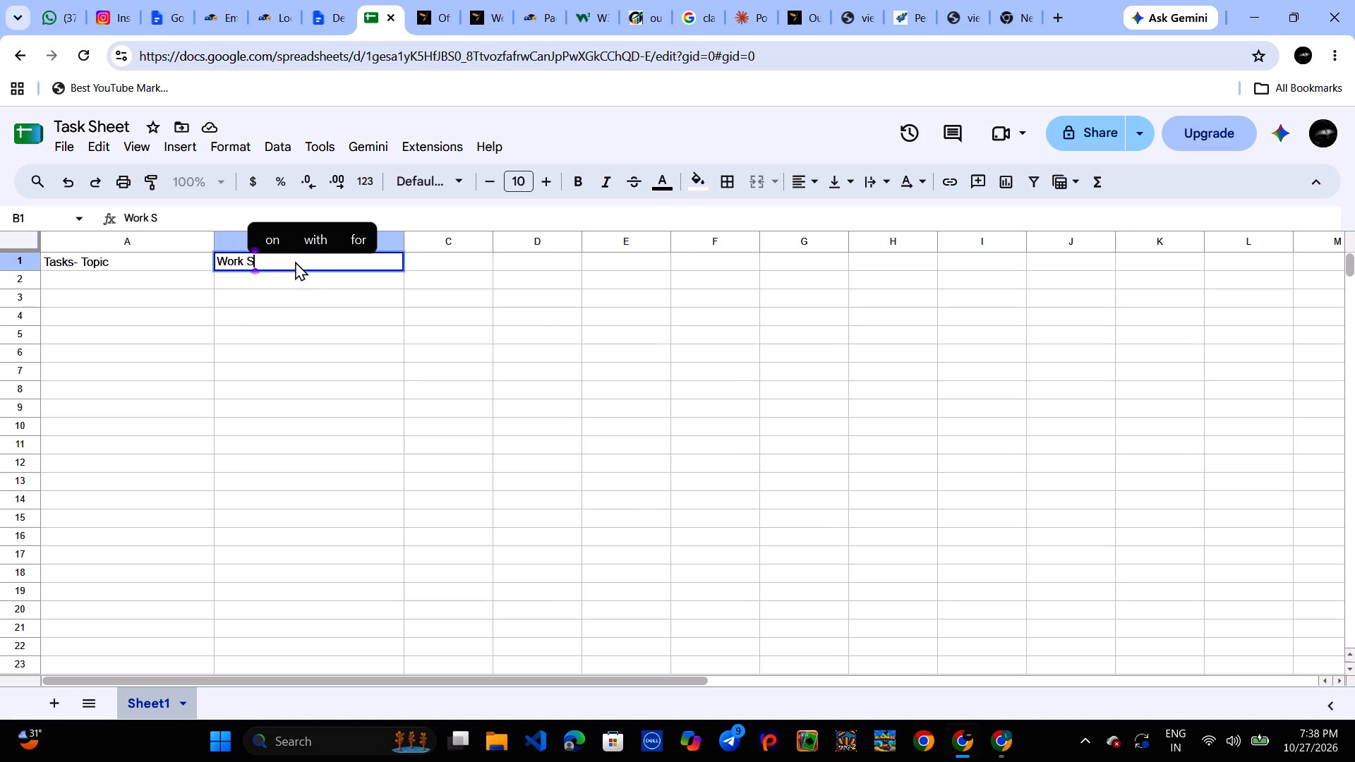
pyautogui.write('tauts')
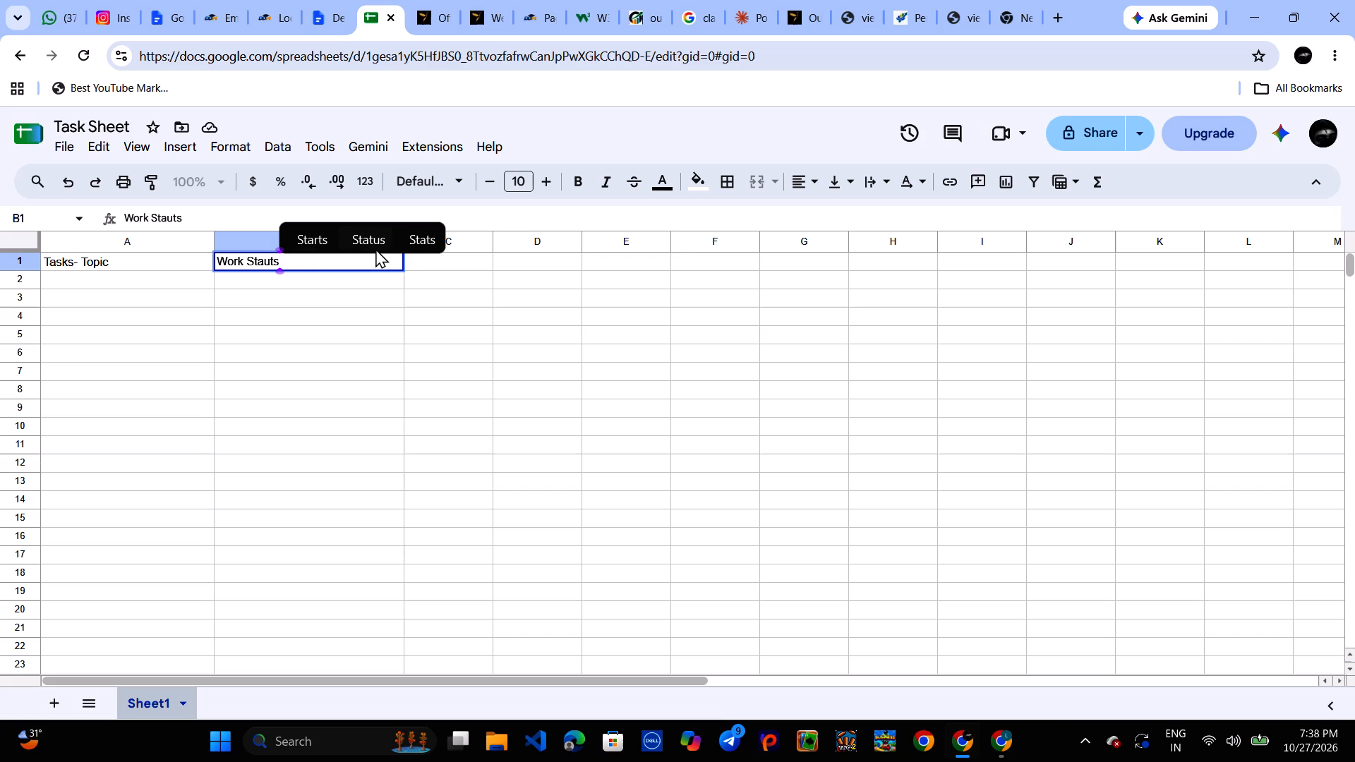
pyautogui.click(375, 248)
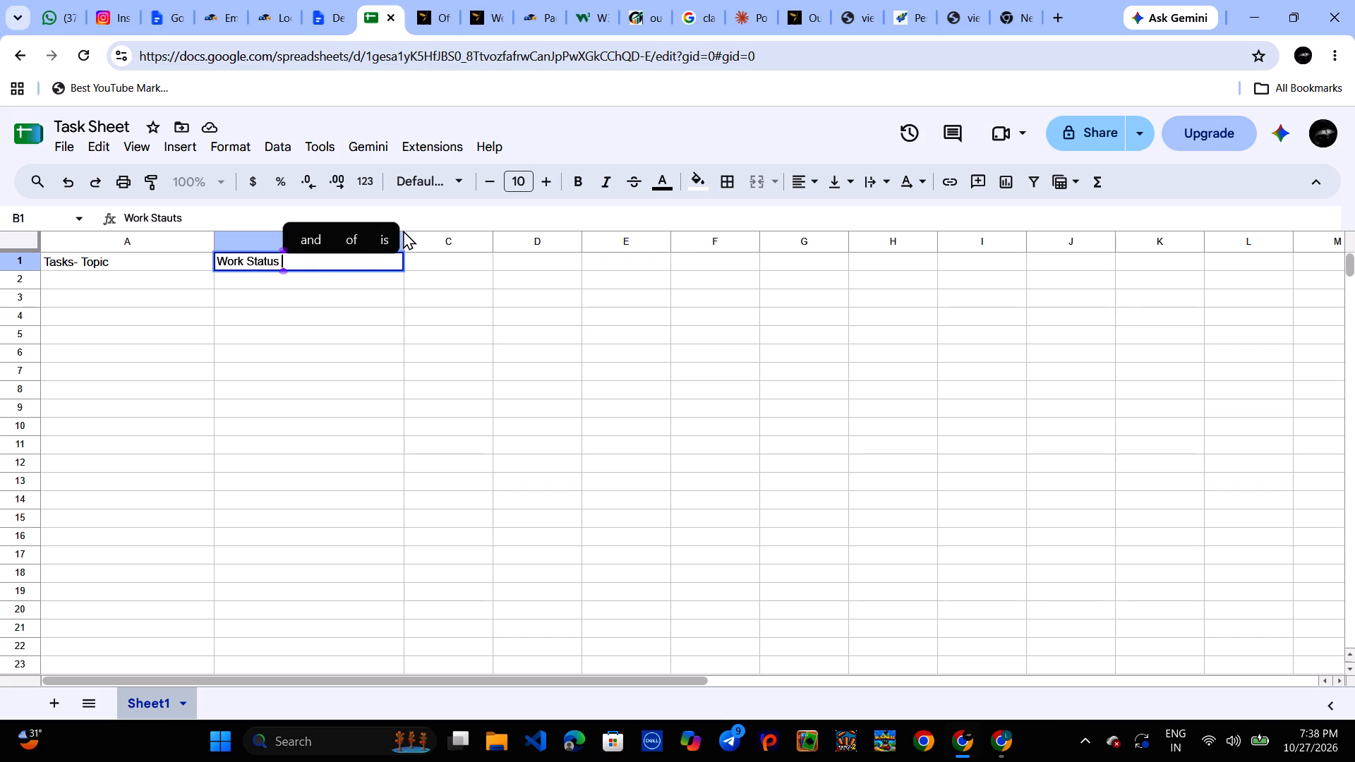
pyautogui.click(389, 353)
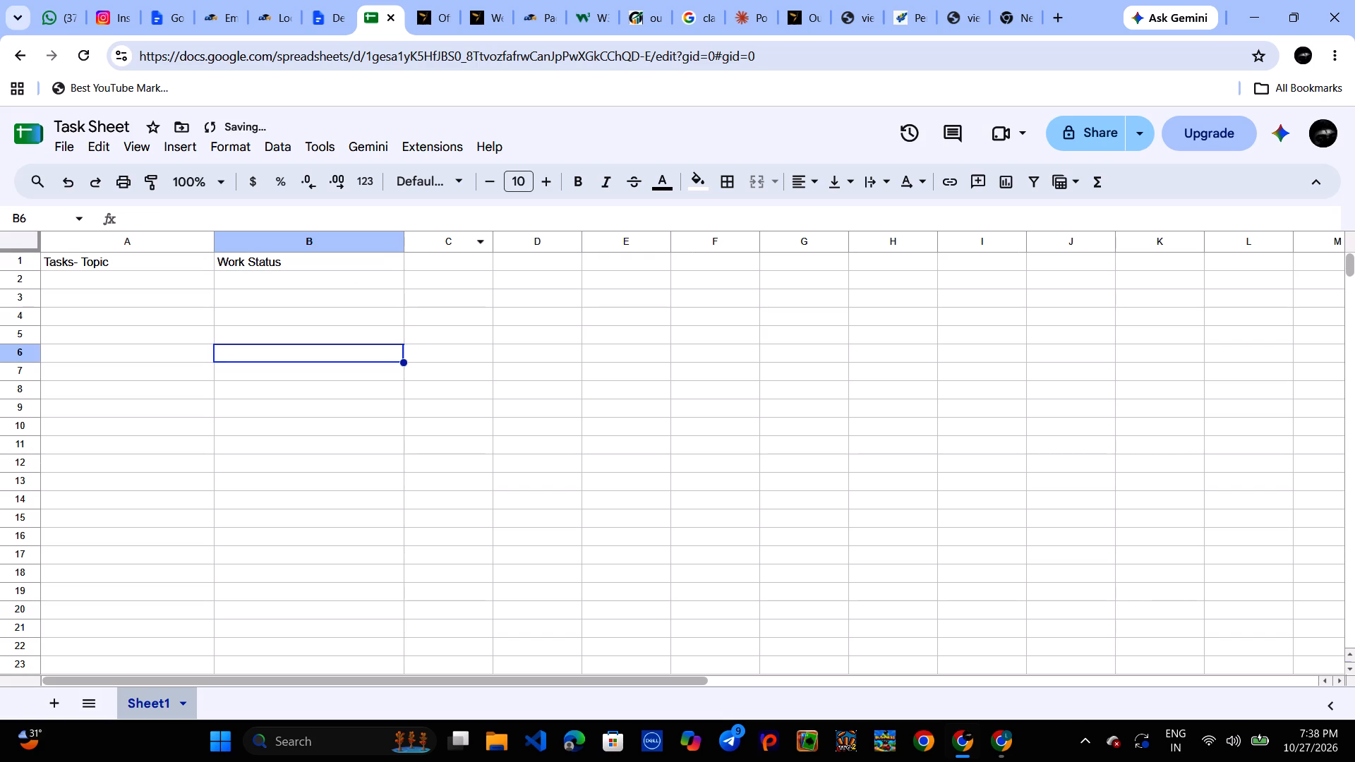
# Narrow column B to just a little wider than its "Work Status" header.
pyautogui.moveTo(402, 235); pyautogui.dragTo(313, 229)
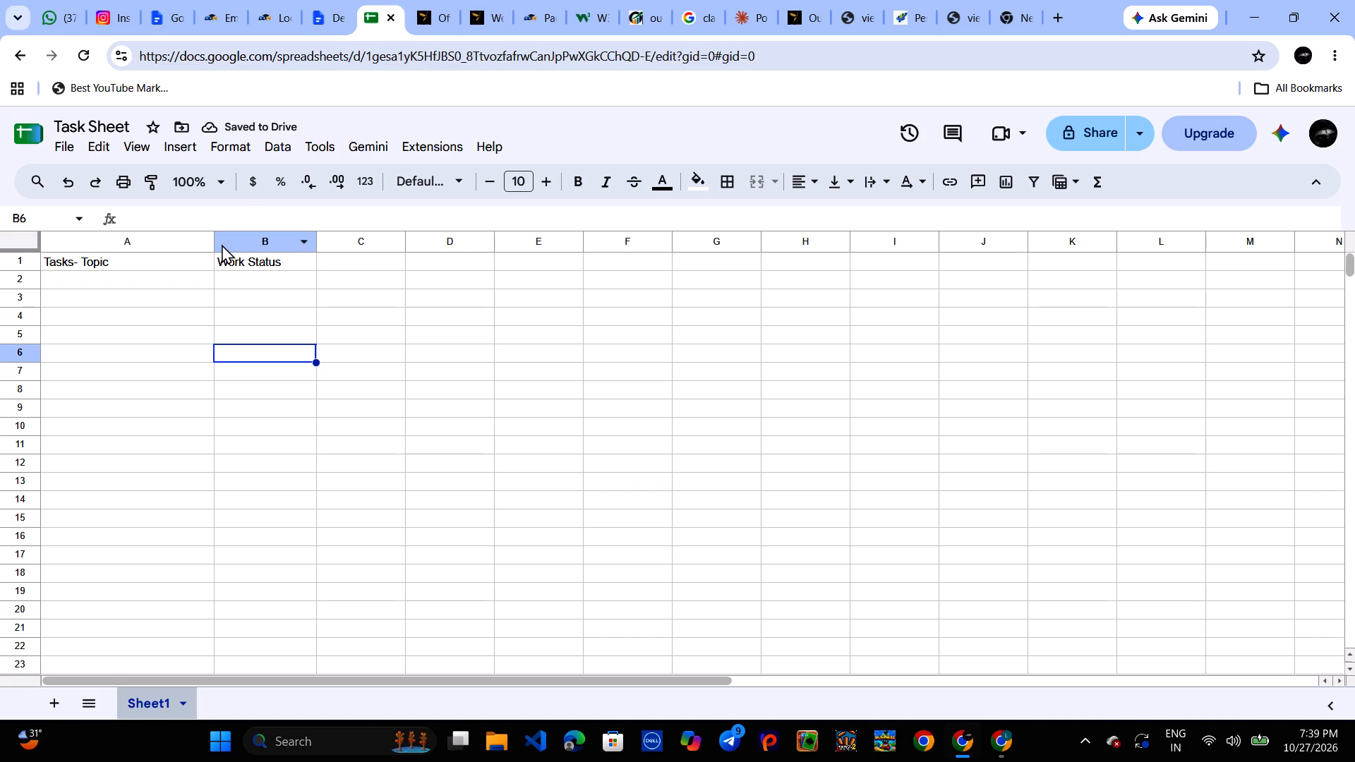
# Extend the header in cell A1 so that it reads "Tasks- Topic- Name".
pyautogui.click(351, 261)
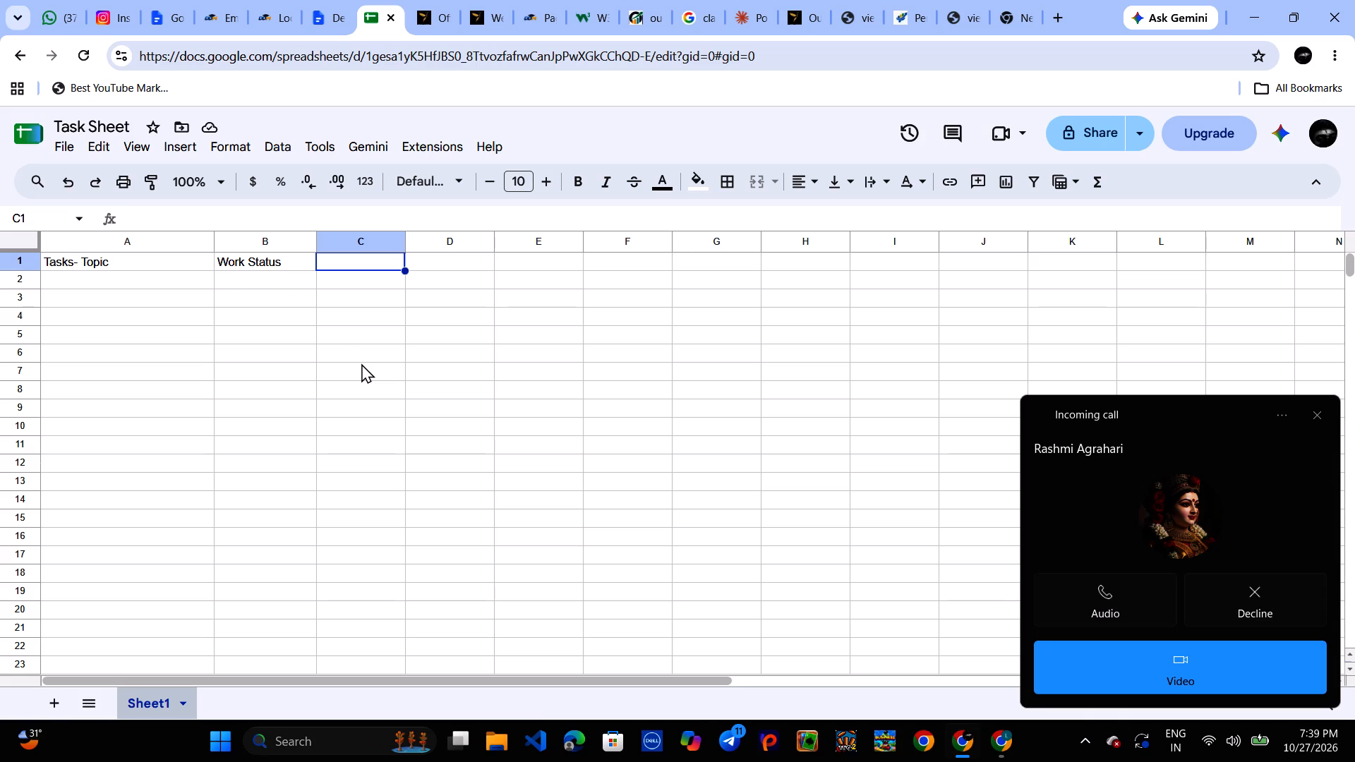
pyautogui.doubleClick(170, 260)
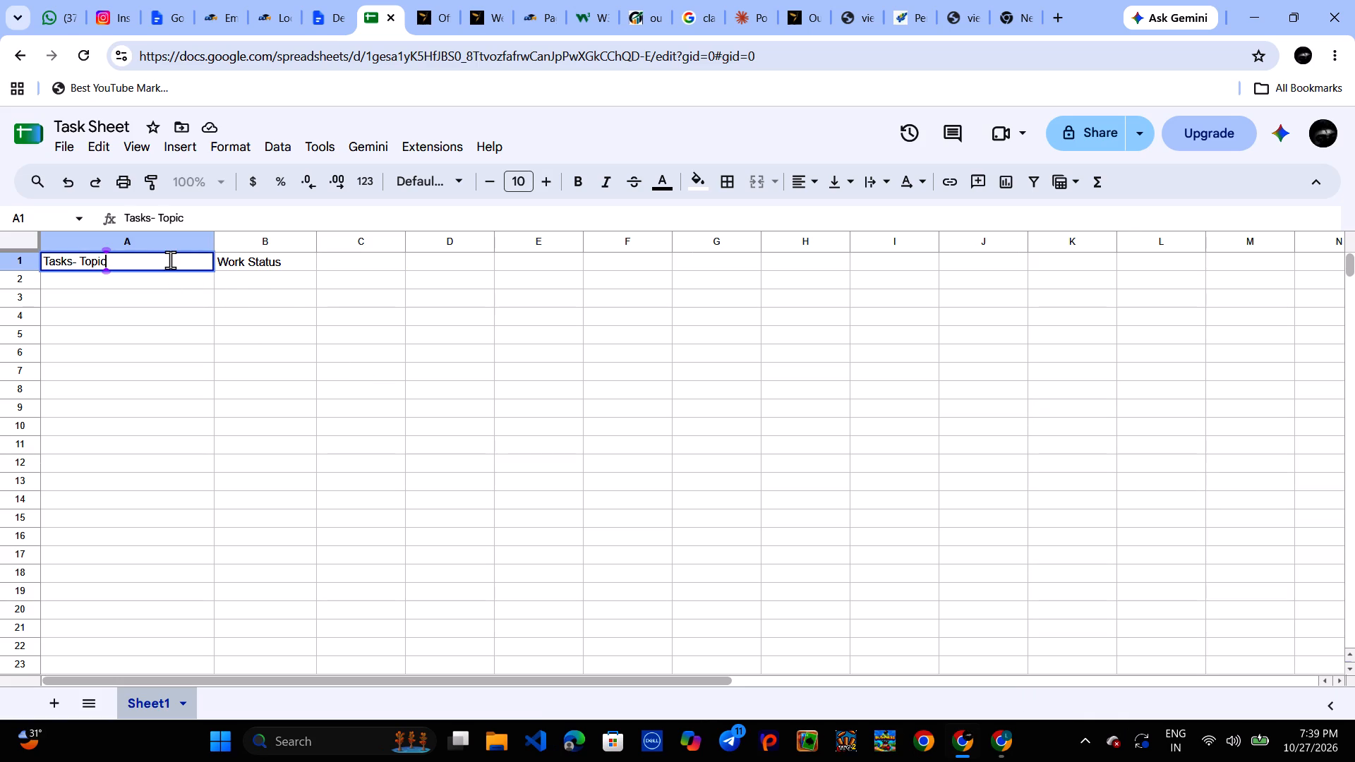
pyautogui.press('-')
pyautogui.press('space')
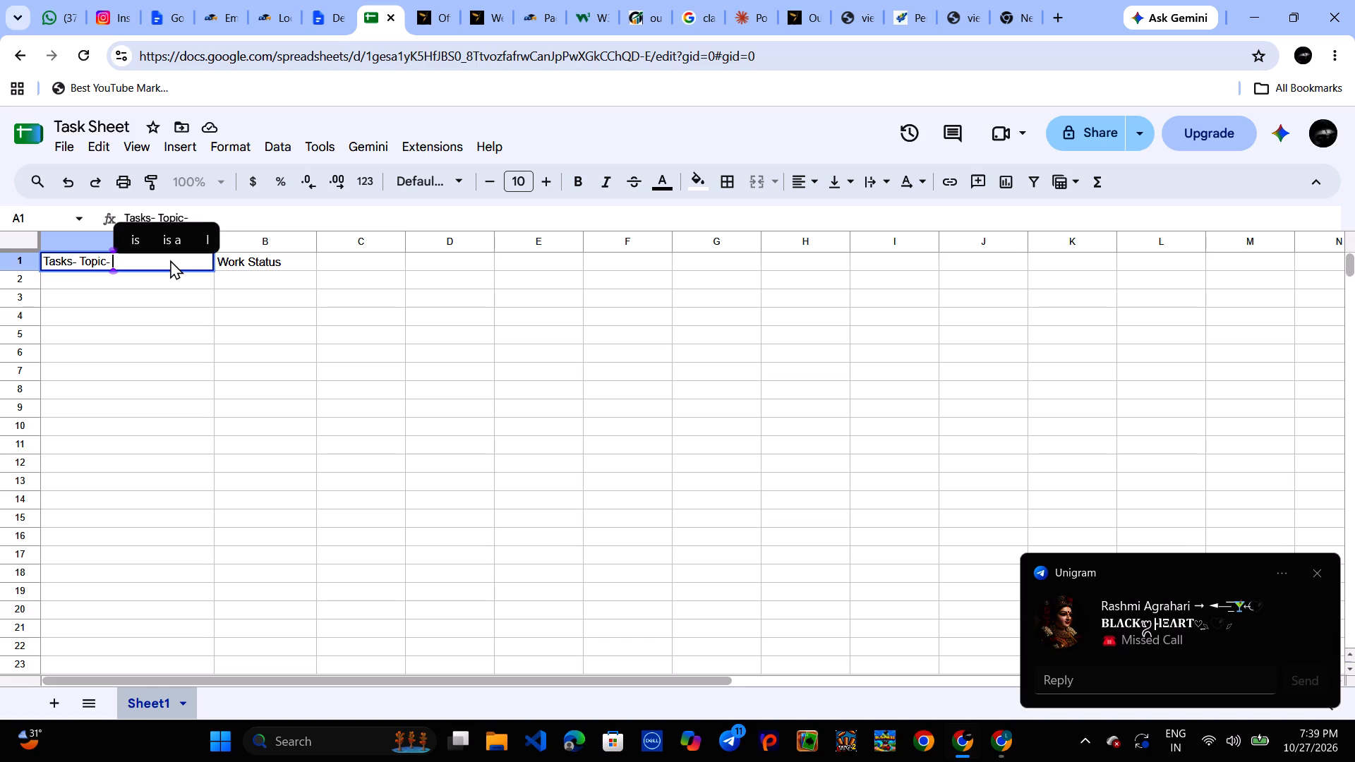
pyautogui.hotkey('shift', 'n')
pyautogui.press('a')
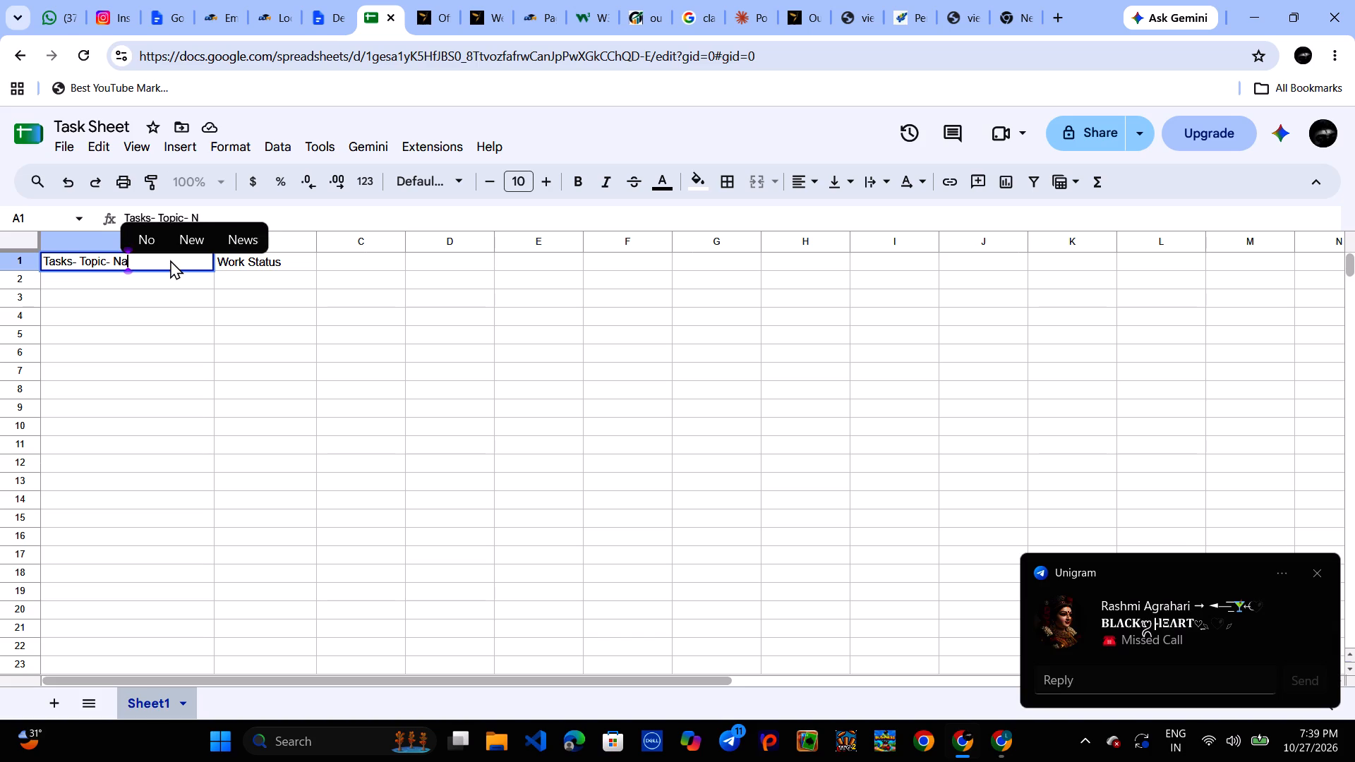
pyautogui.write('me')
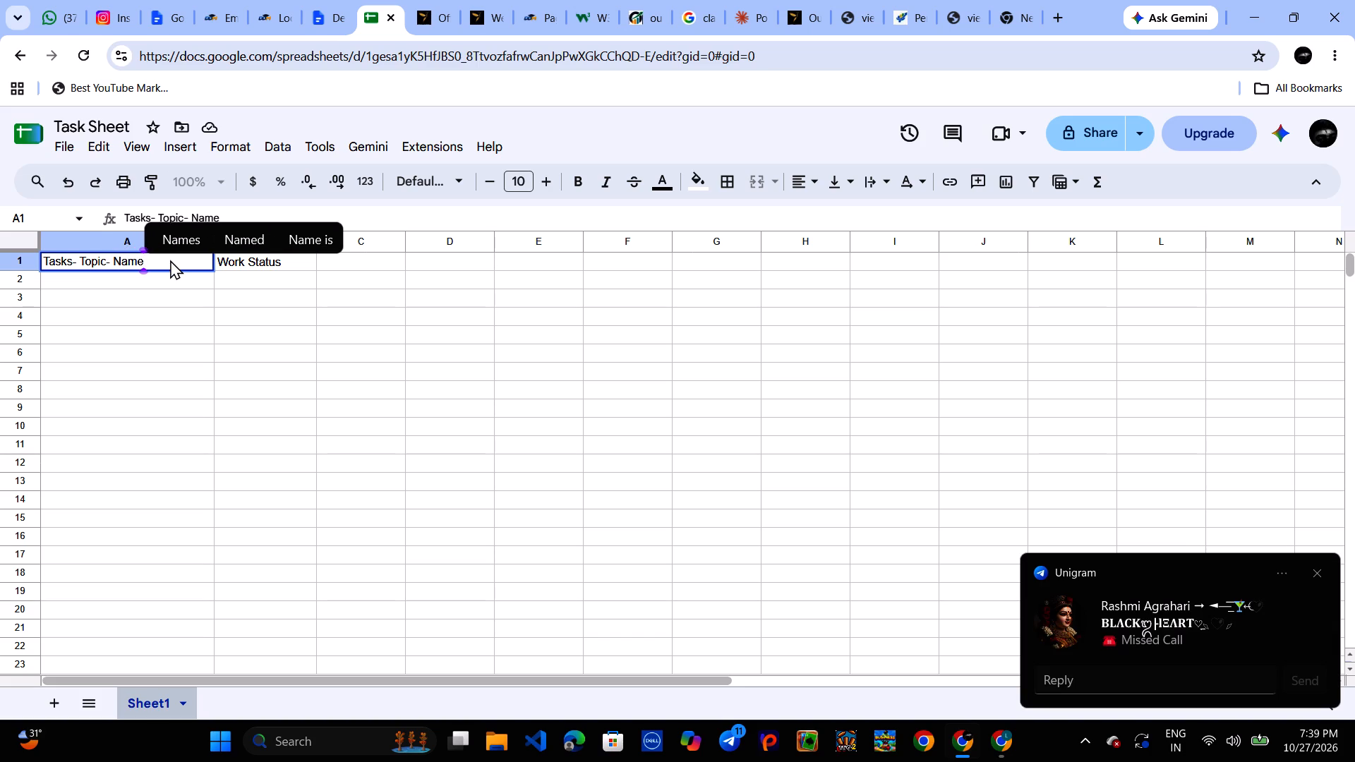
pyautogui.click(164, 298)
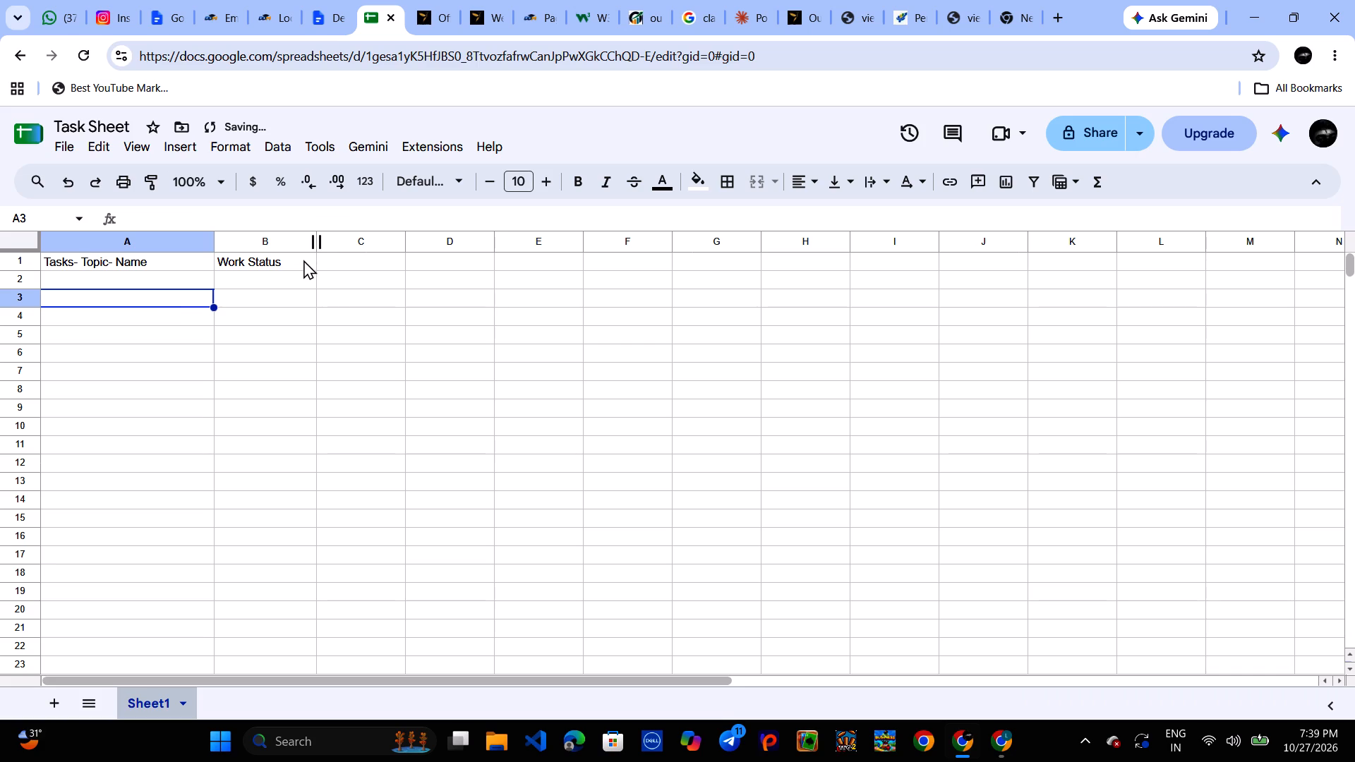
# Widen column C to more than twice its default width, slightly wider than column A.
pyautogui.click(297, 265)
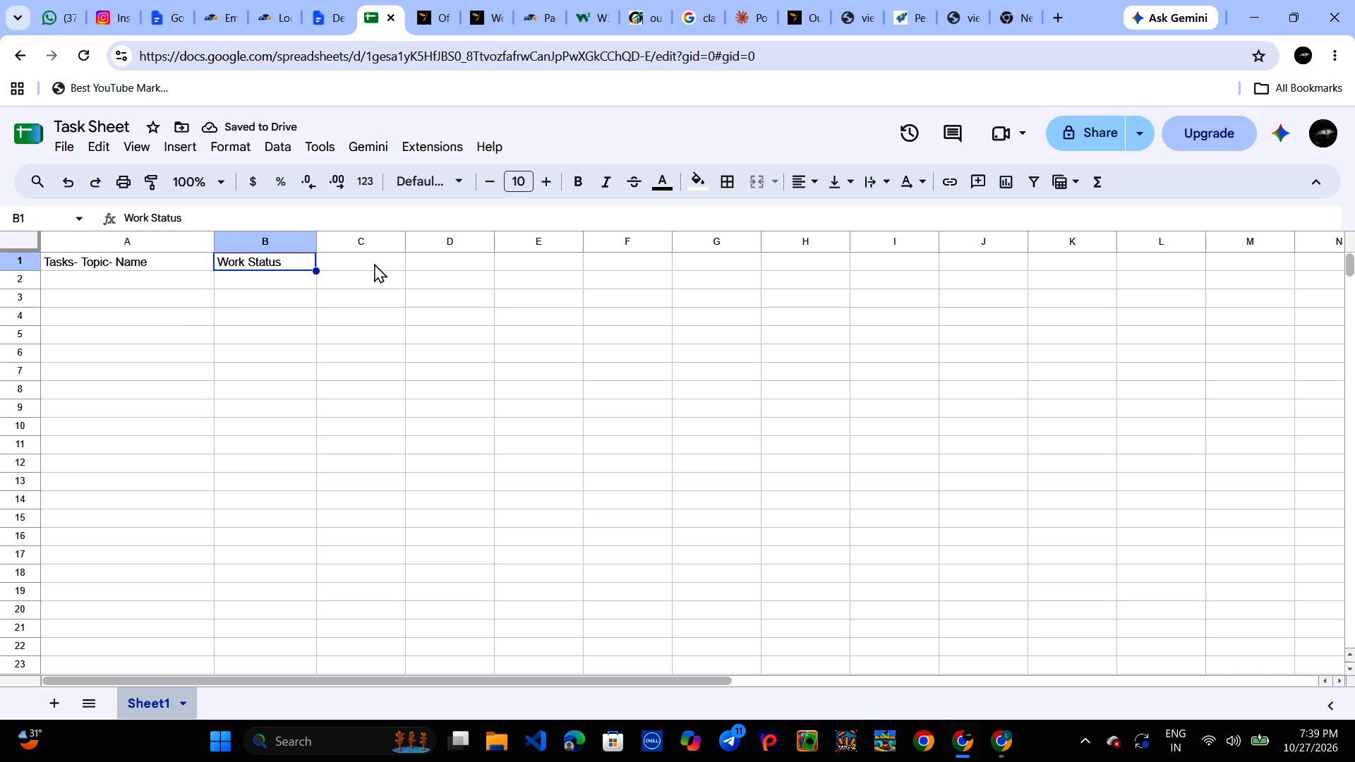
pyautogui.moveTo(402, 236); pyautogui.dragTo(505, 235)
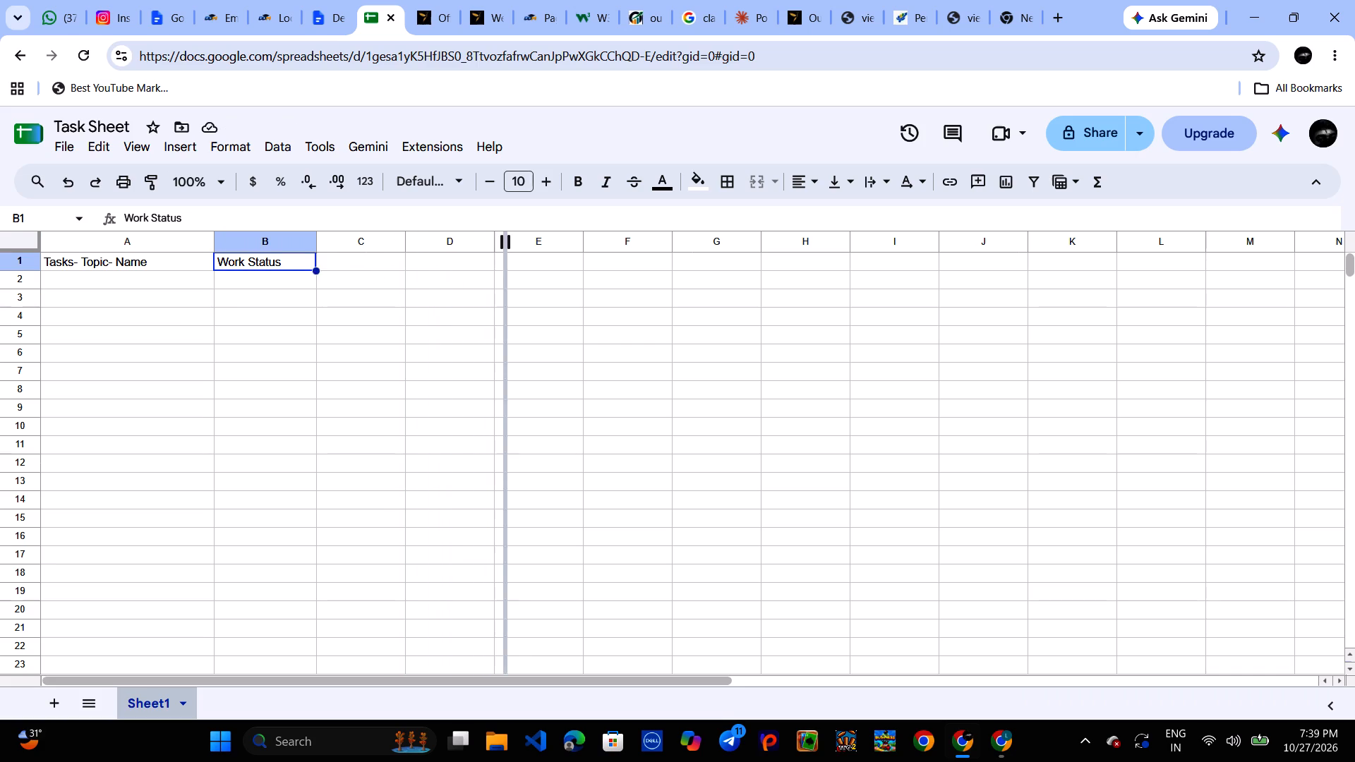
pyautogui.moveTo(505, 235); pyautogui.dragTo(519, 233)
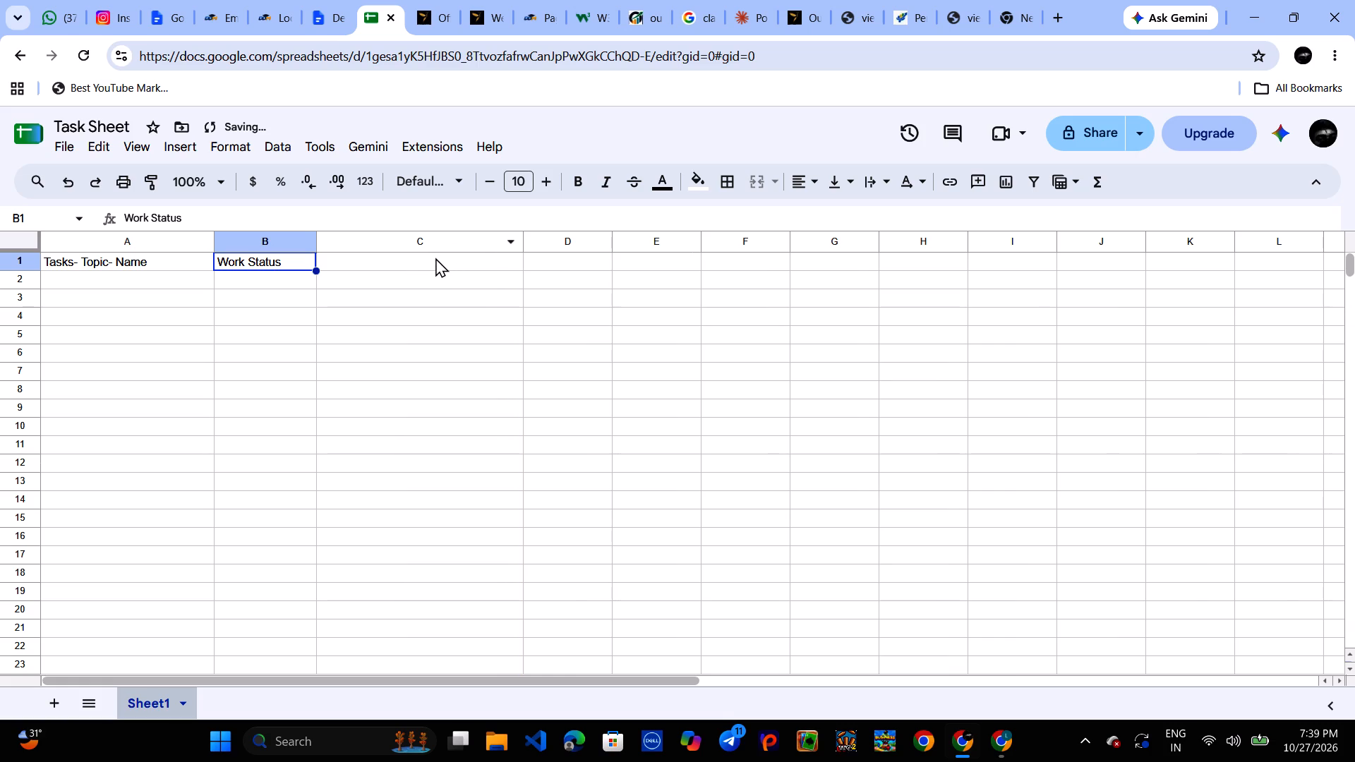
# Enter the header "Results" in cell C1.
pyautogui.click(435, 258)
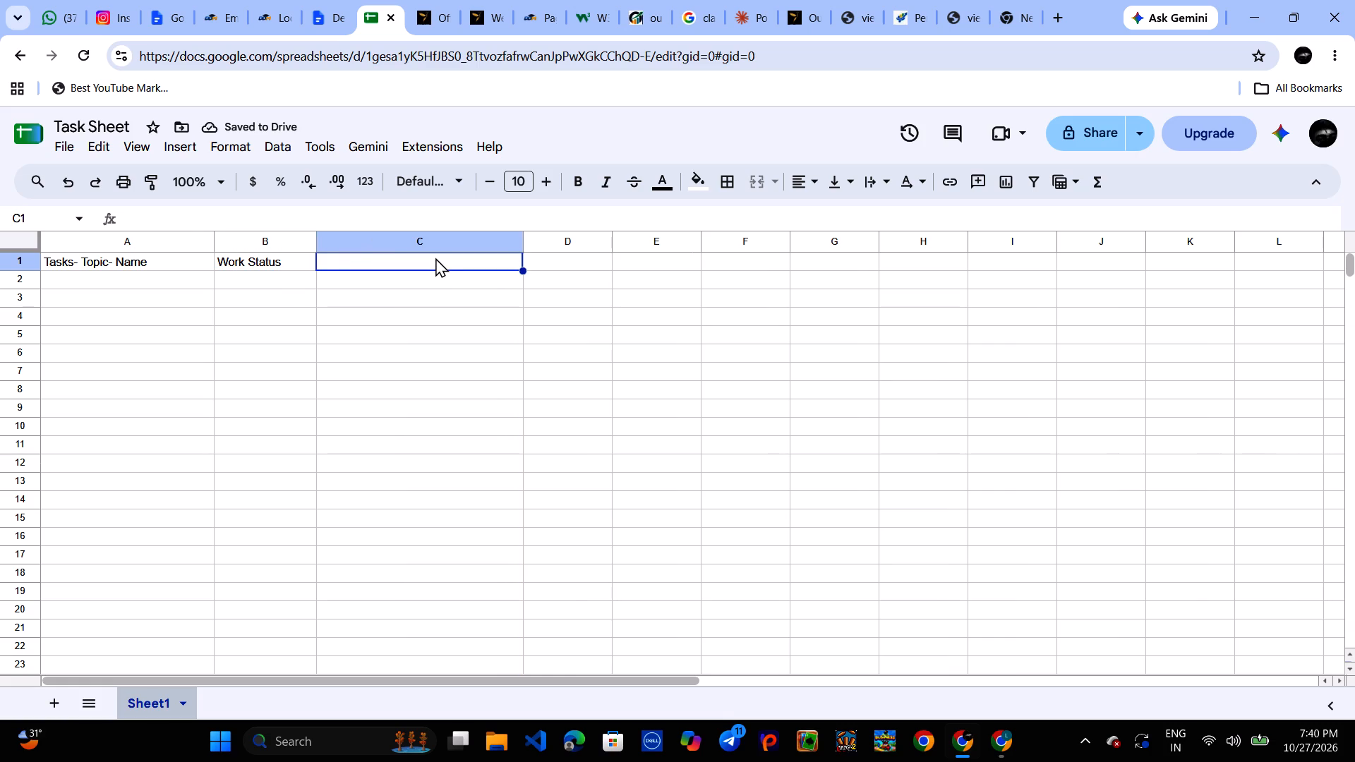
pyautogui.write('Results')
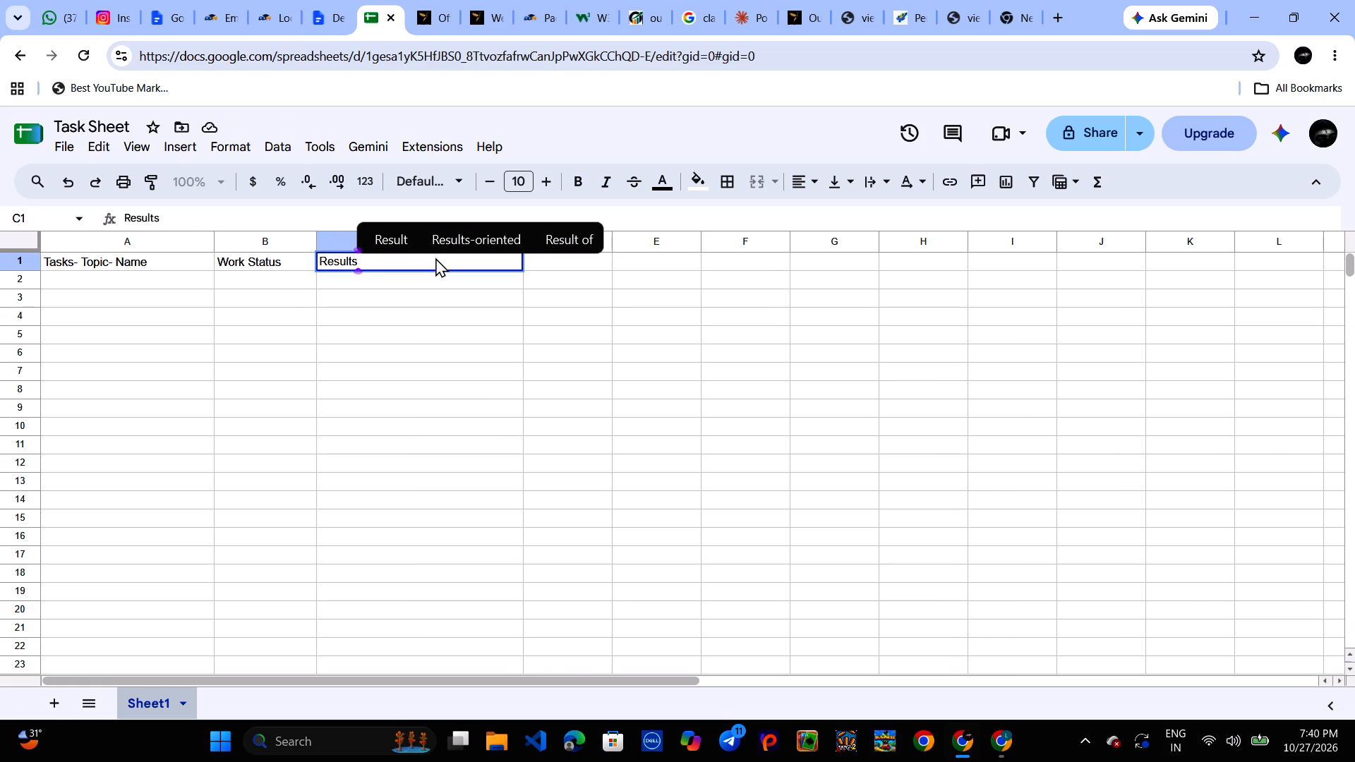
pyautogui.click(418, 318)
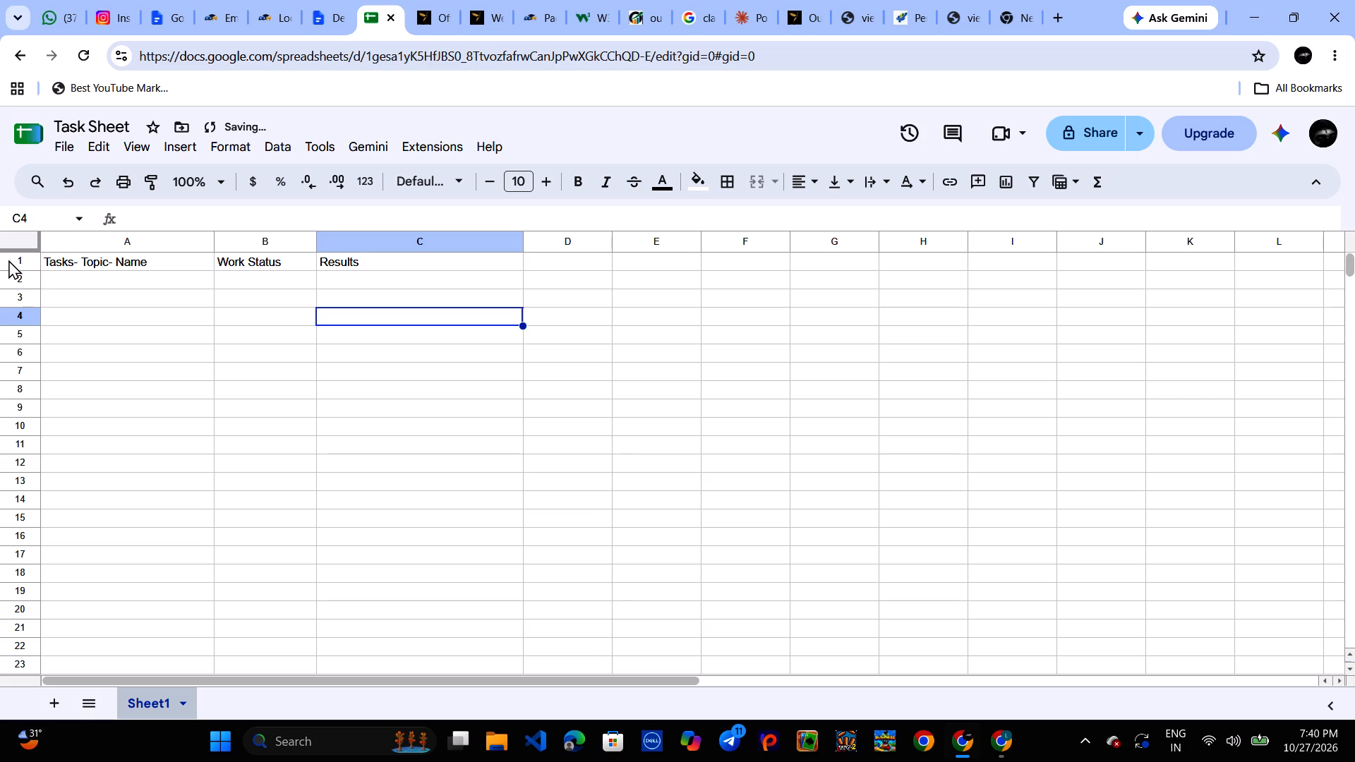
# Center the text of the whole header row 1 horizontally.
pyautogui.click(8, 260)
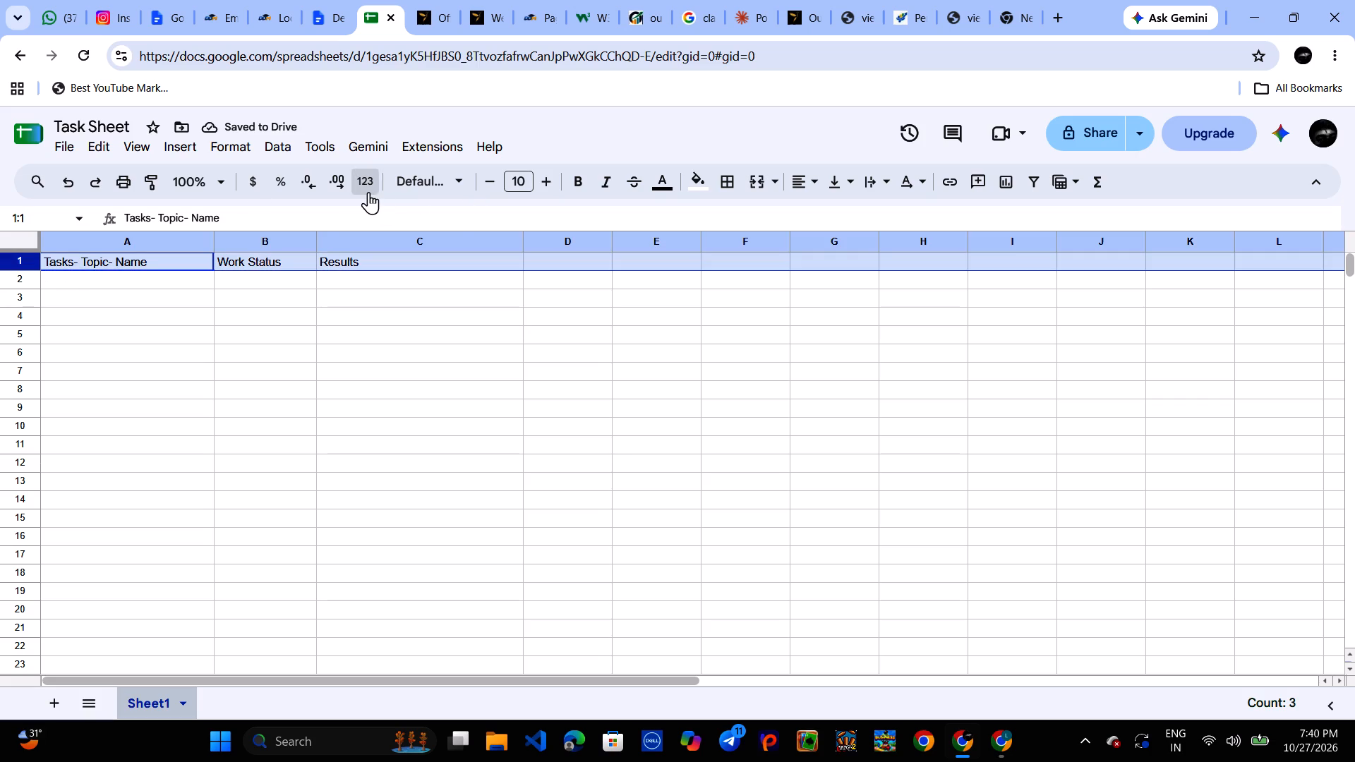
pyautogui.click(797, 183)
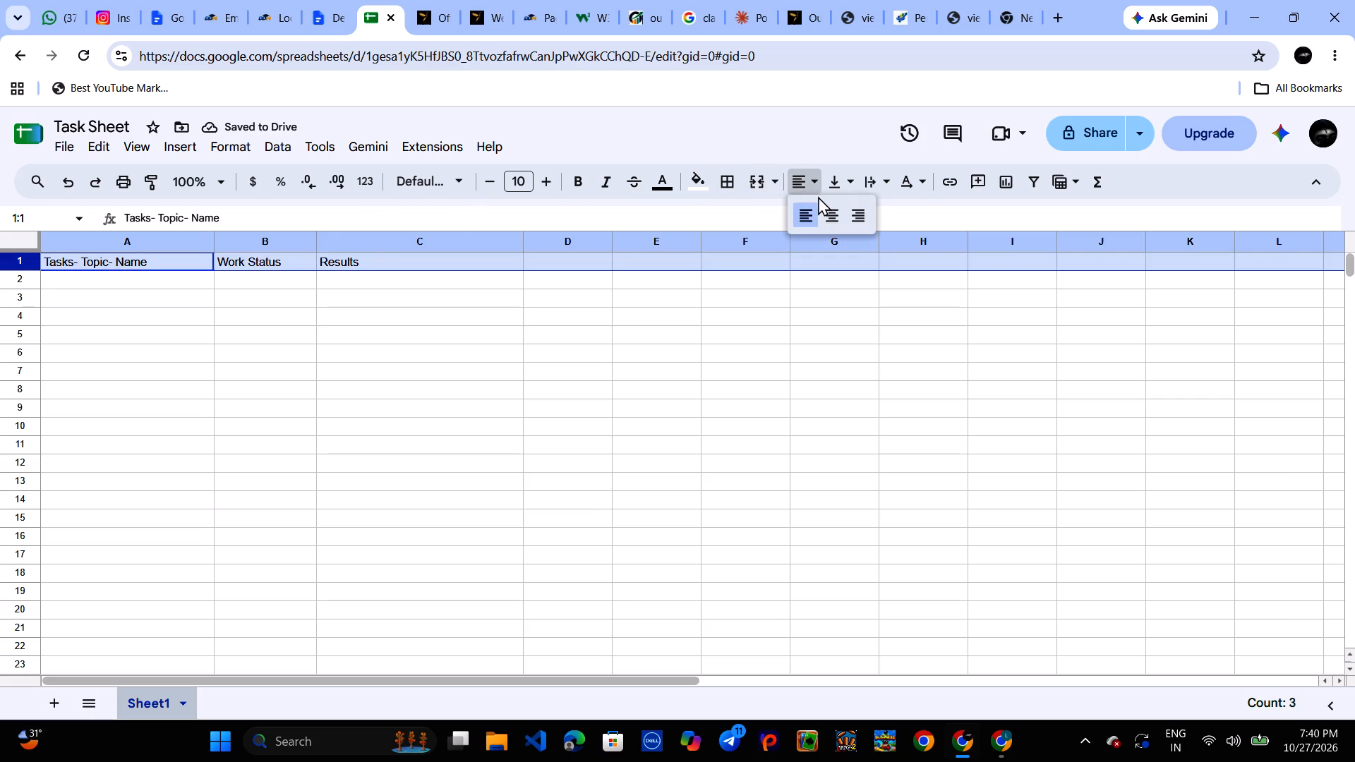
pyautogui.click(834, 212)
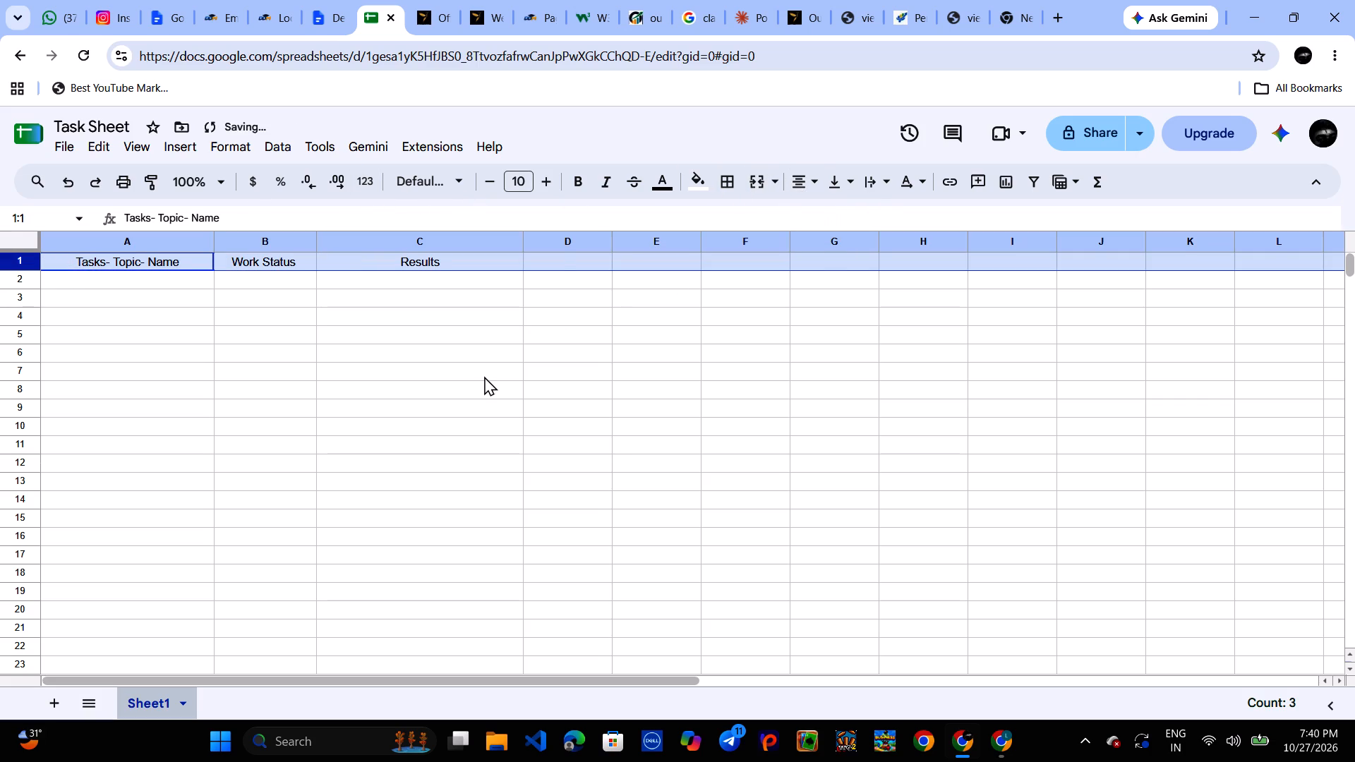
# Make the text of the whole header row 1 bold and set its font size to 12.
pyautogui.click(484, 376)
pyautogui.click(31, 260)
pyautogui.click(571, 190)
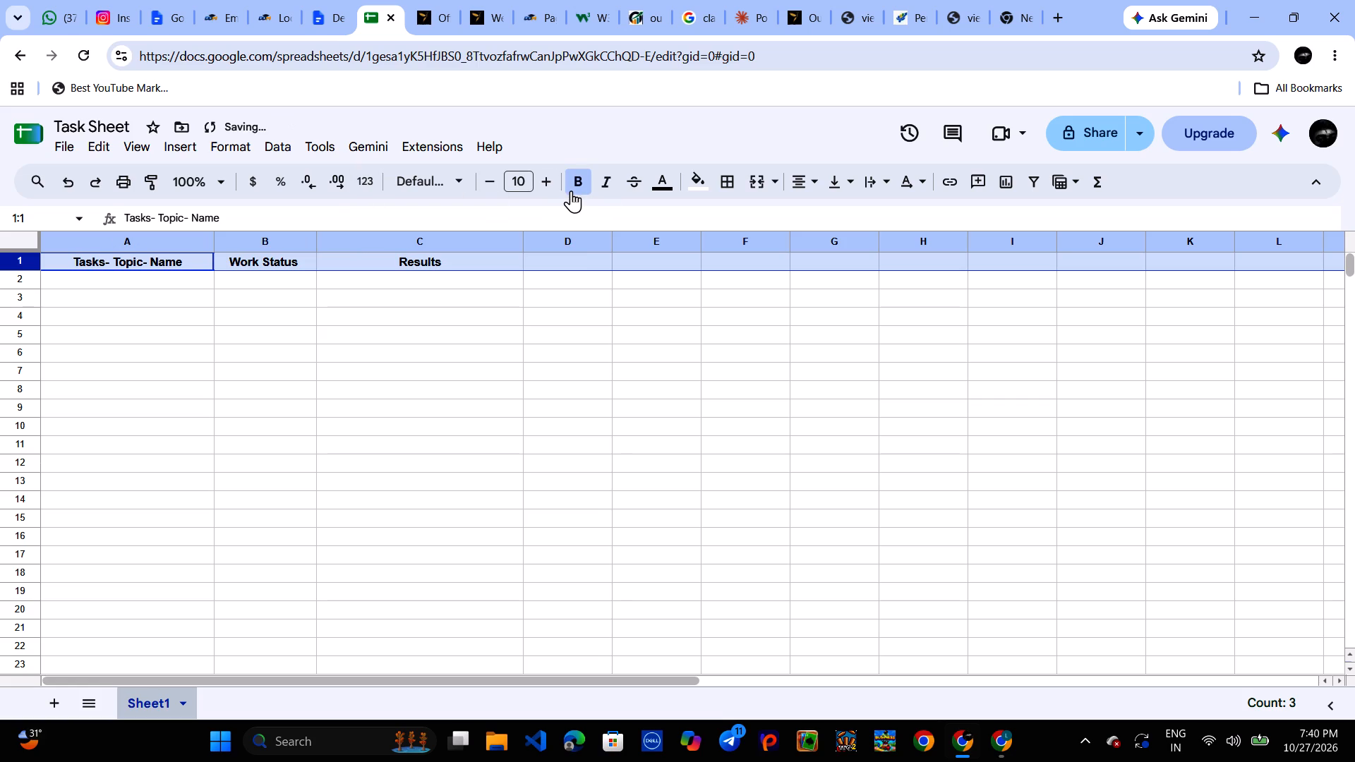
pyautogui.click(546, 181)
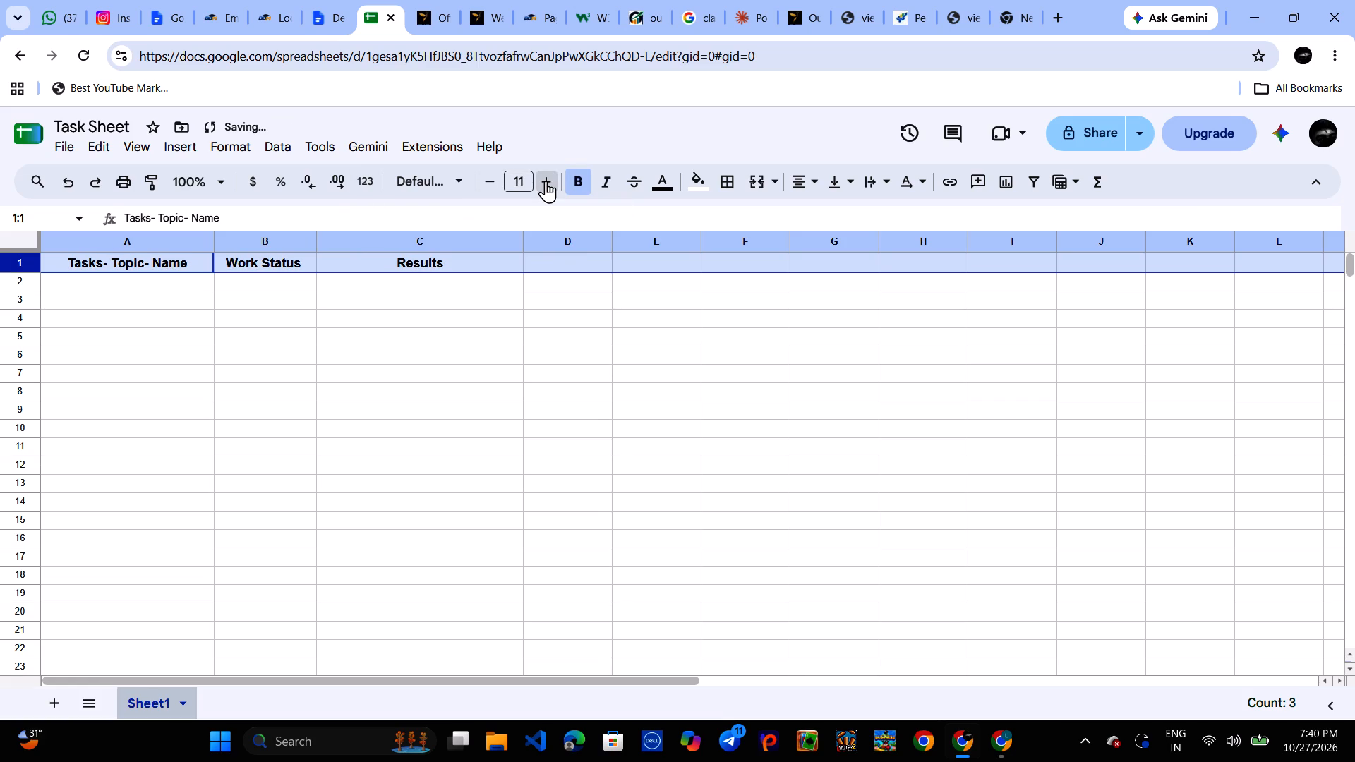
pyautogui.click(546, 181)
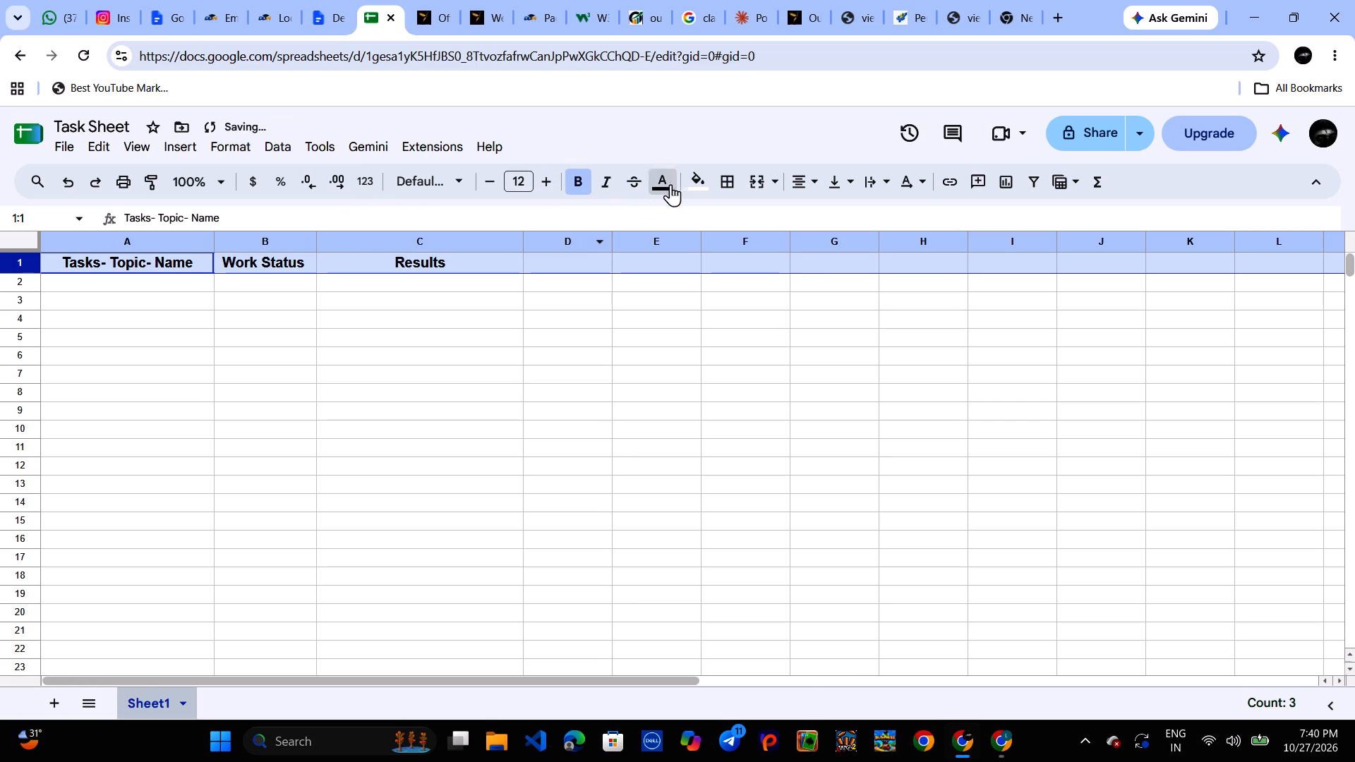
pyautogui.click(544, 370)
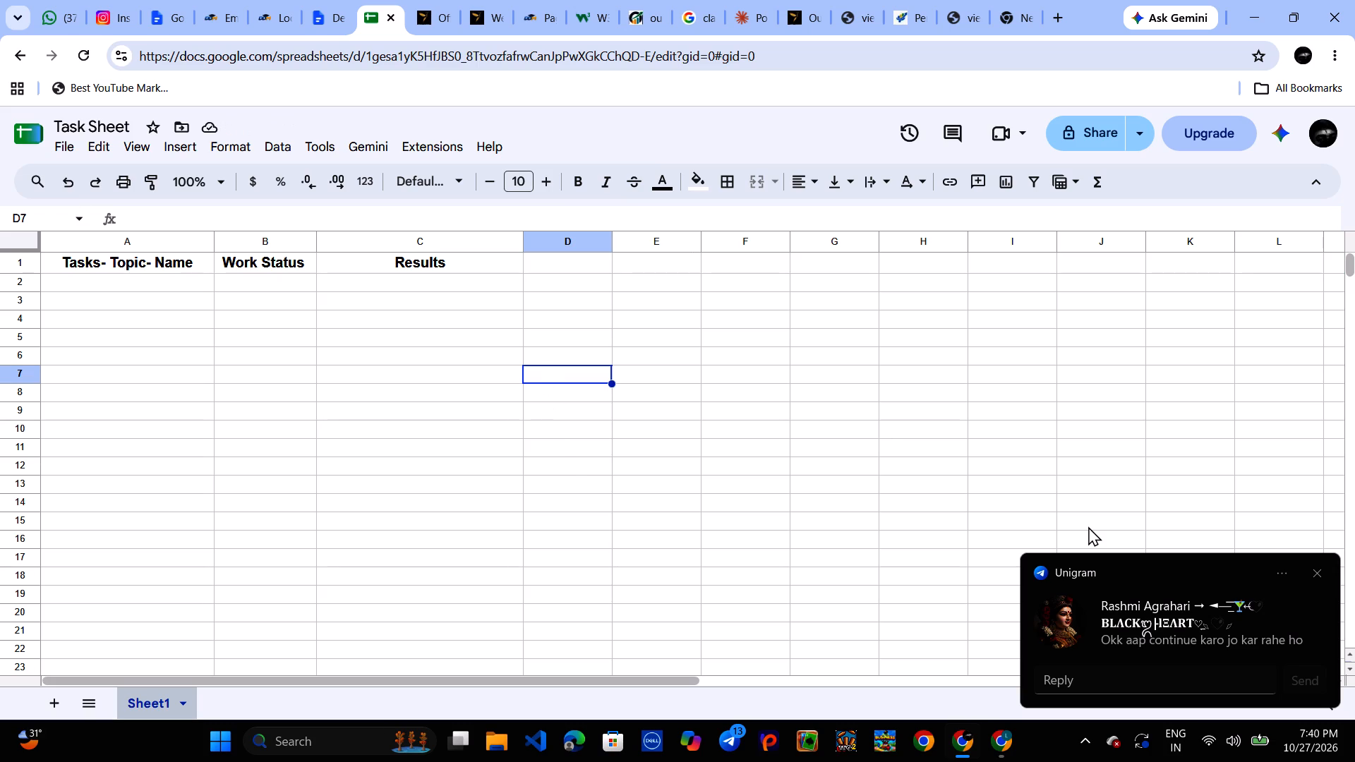
# Dismiss the Unigram message notification covering part of the sheet.
pyautogui.click(1317, 568)
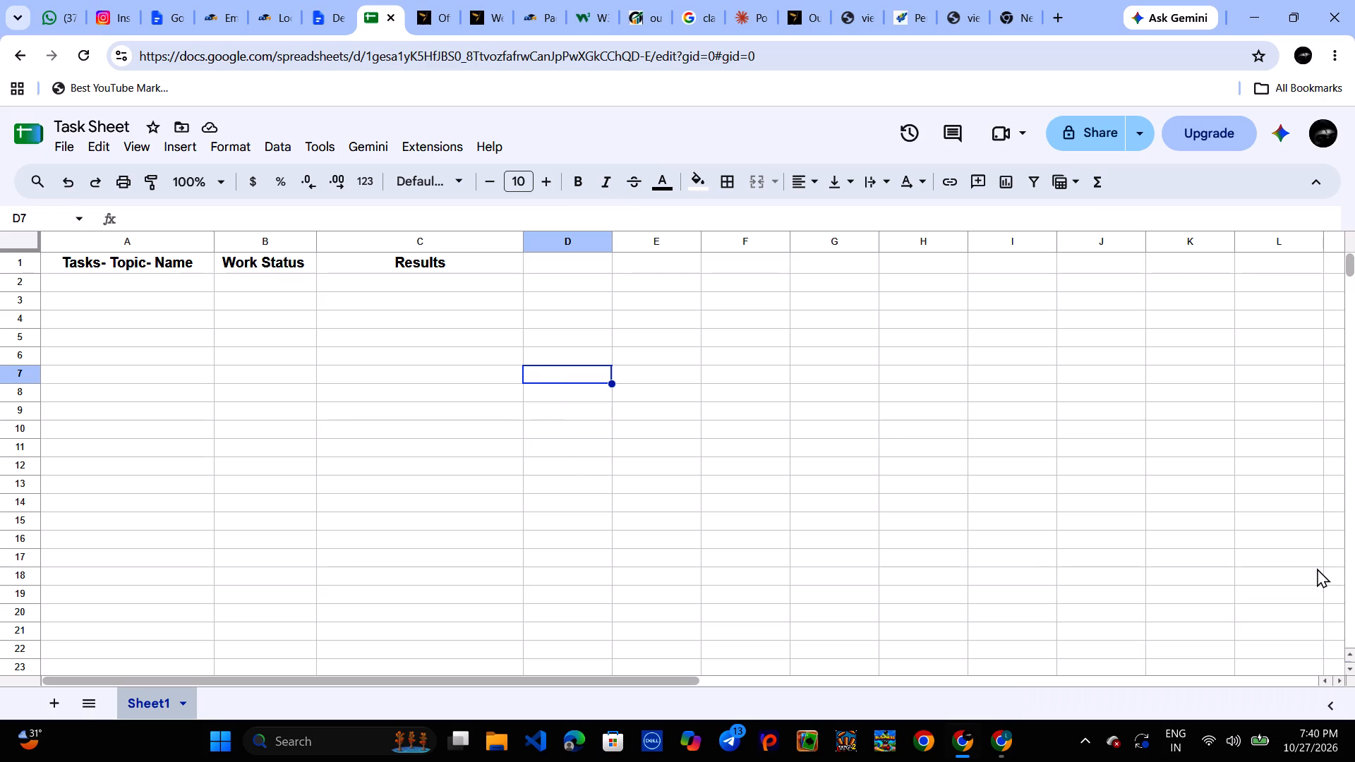
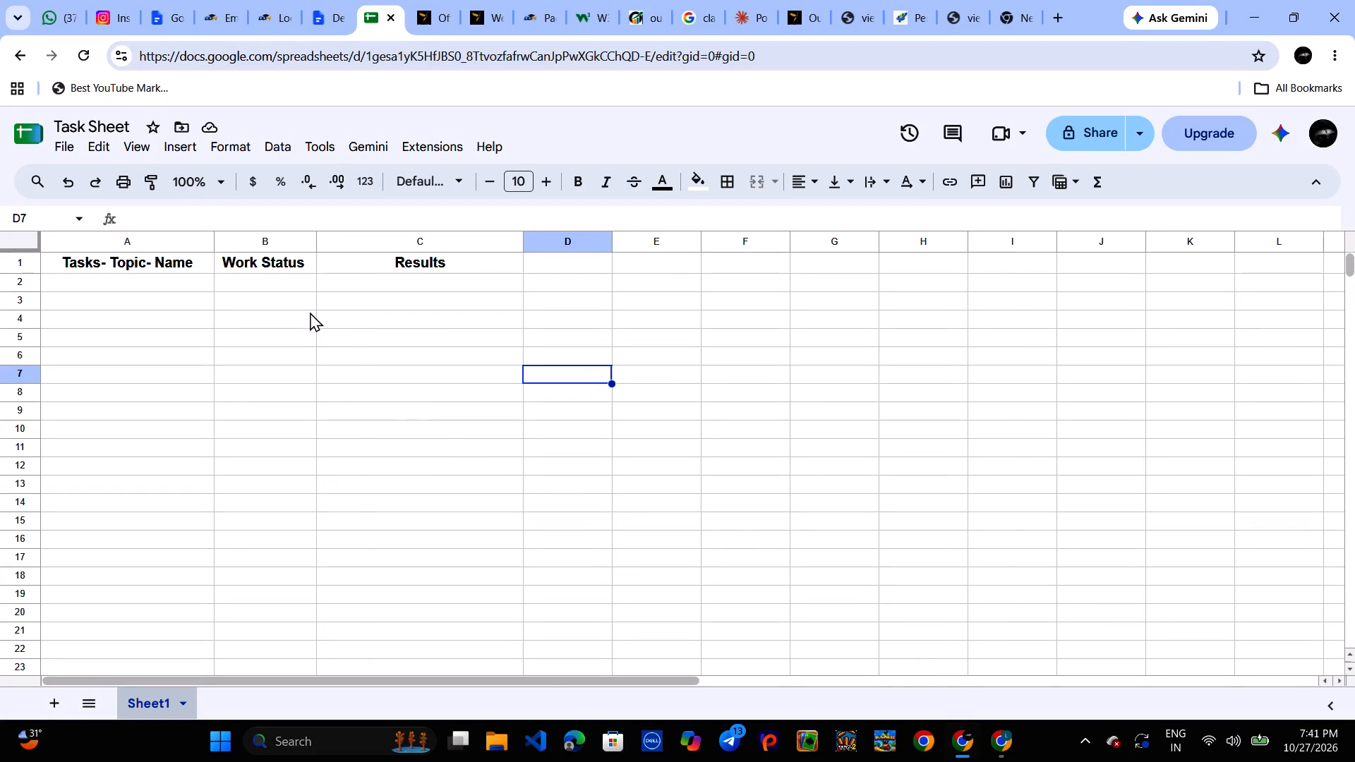
# Insert a dropdown in cell B2 under Work Status and set its first option to 50%.
pyautogui.click(293, 280)
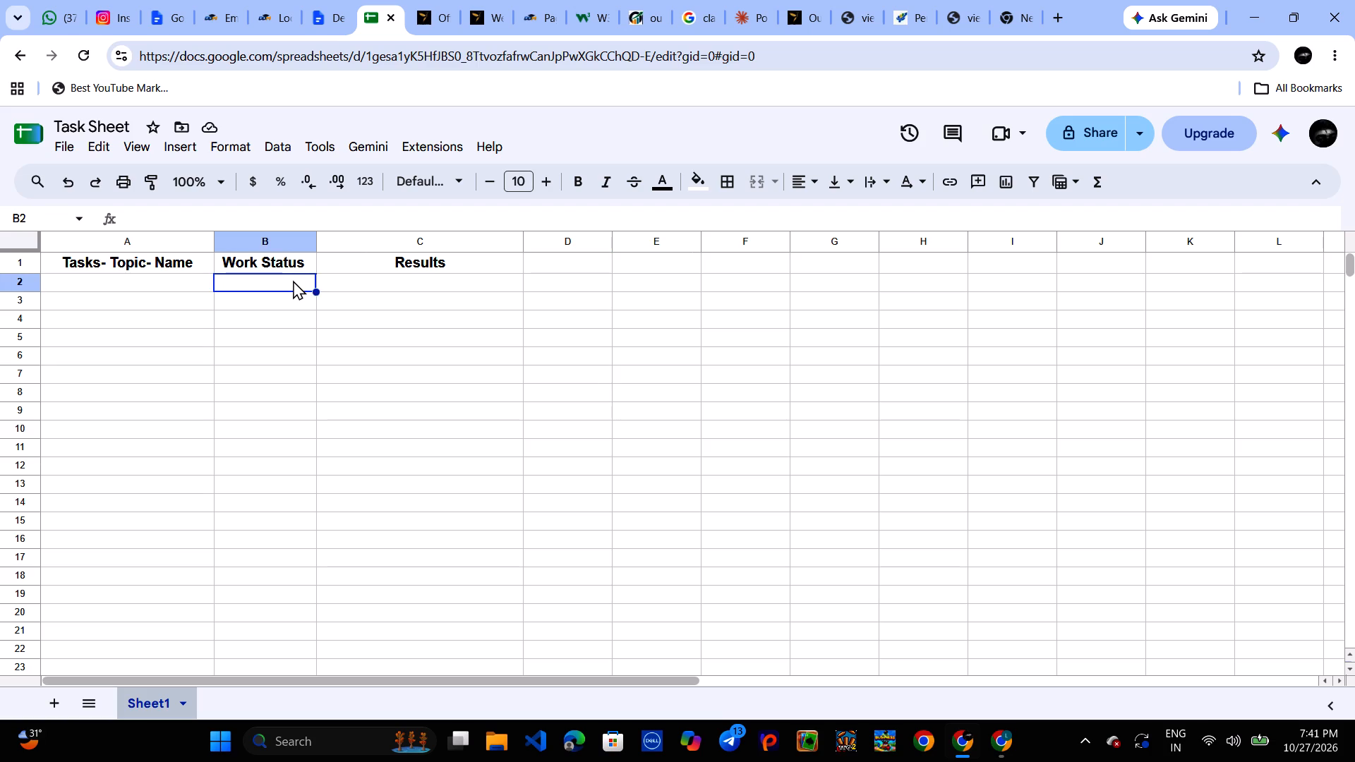
pyautogui.rightClick(293, 280)
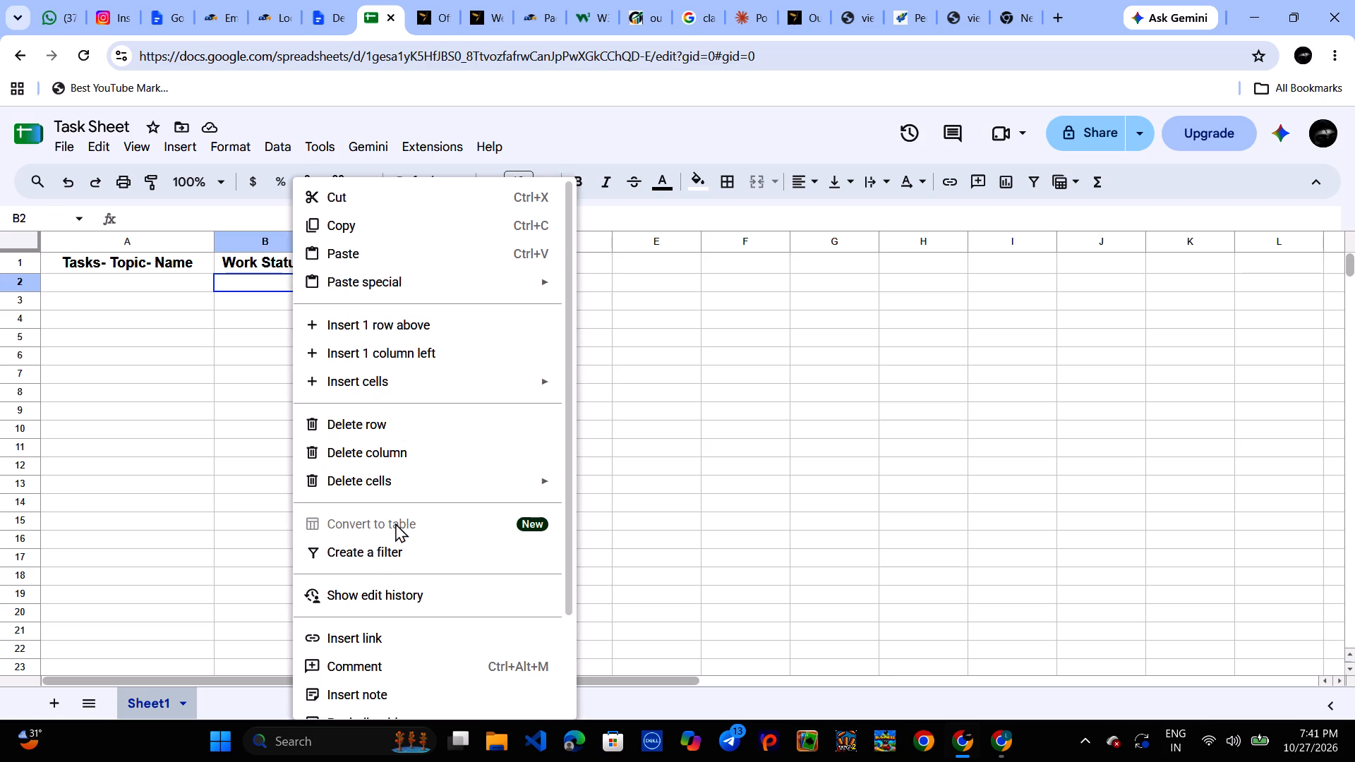
pyautogui.scroll(-2, 433, 542)
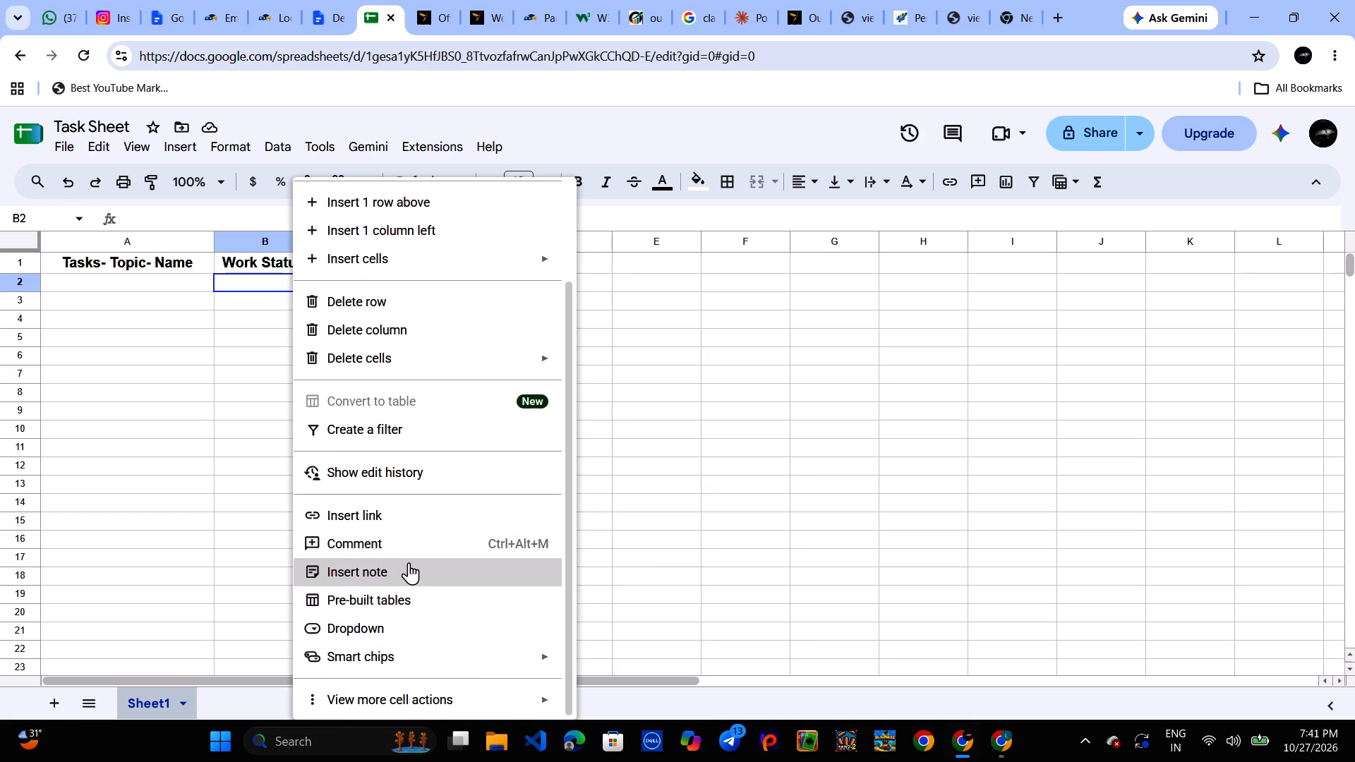
pyautogui.click(371, 626)
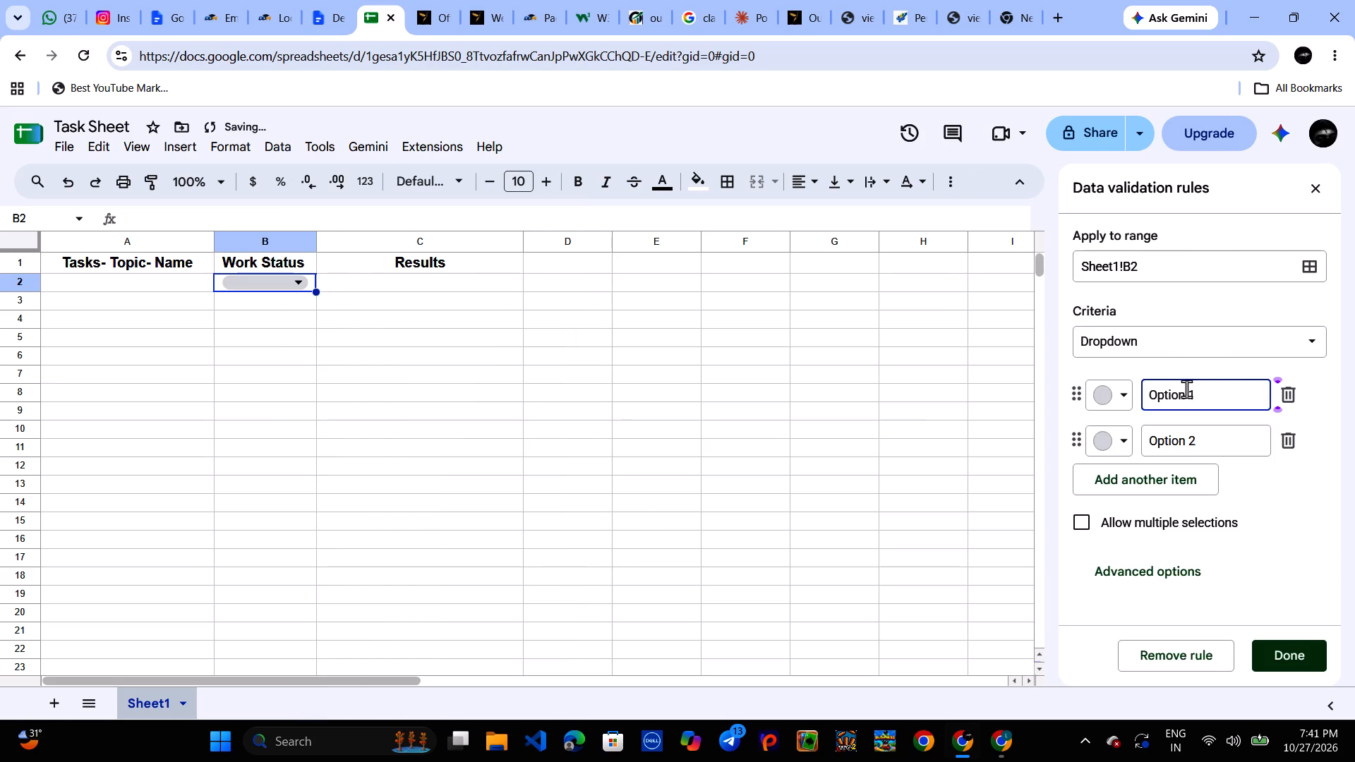
pyautogui.tripleClick(1176, 386)
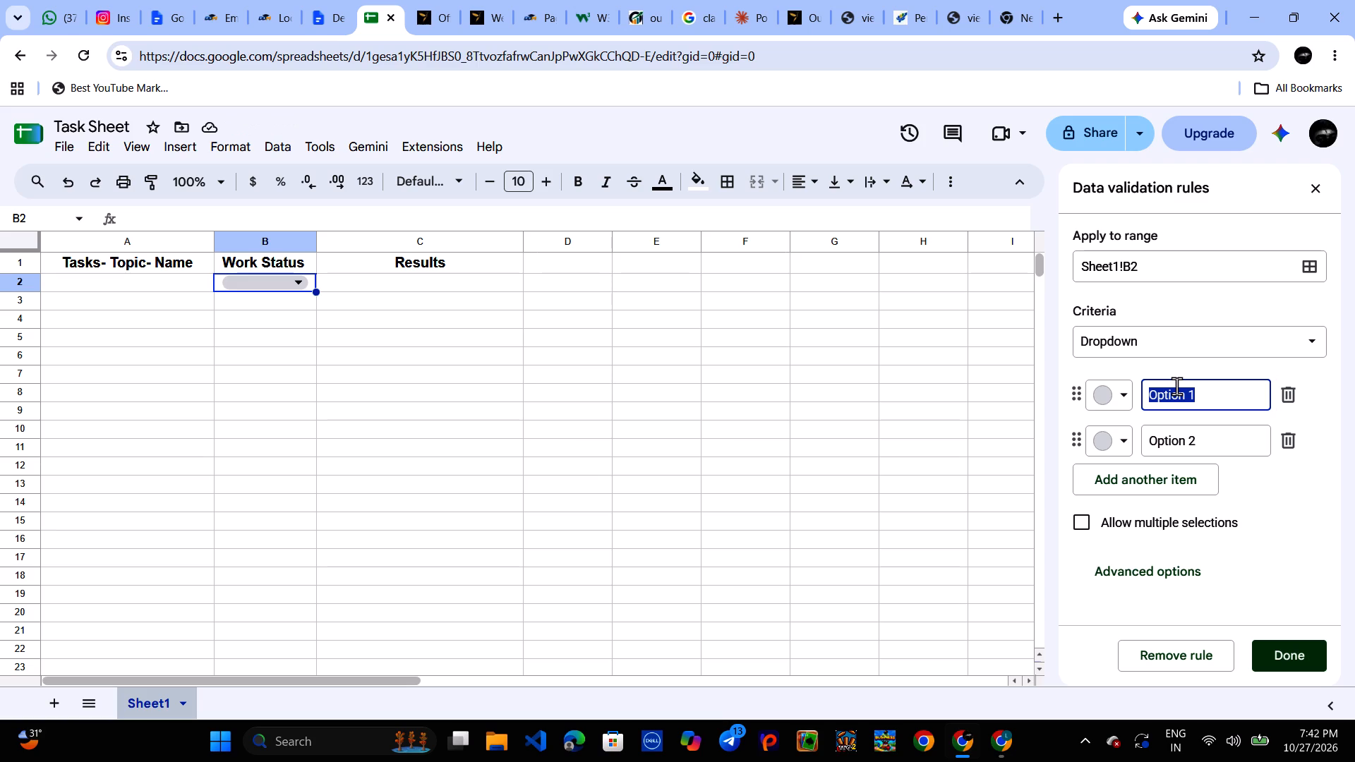
pyautogui.write('50')
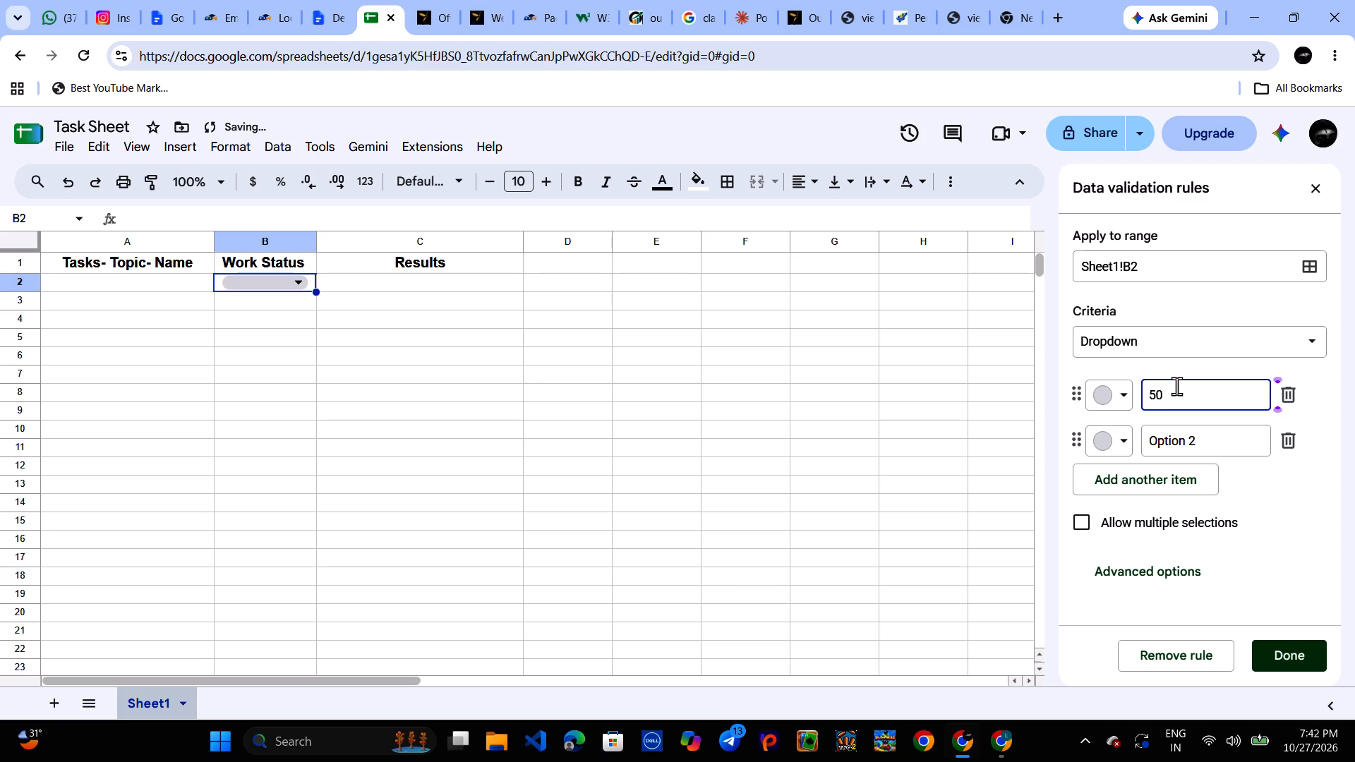
pyautogui.hotkey('shift', '%')
# Set the second dropdown option for cell B2 to 80%.
pyautogui.click(1216, 443)
pyautogui.tripleClick(1216, 443)
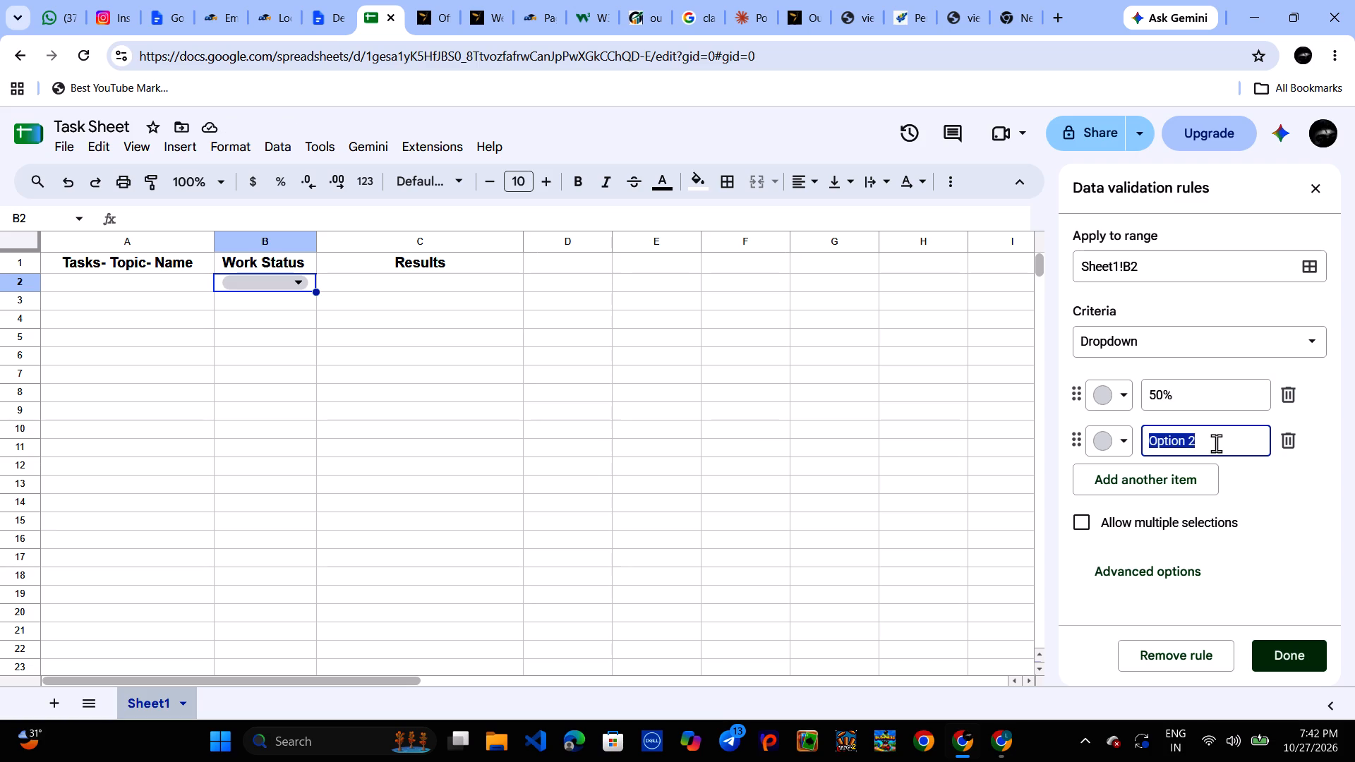
pyautogui.press('Home')
pyautogui.tripleClick(1216, 443)
pyautogui.press('BackSpace')
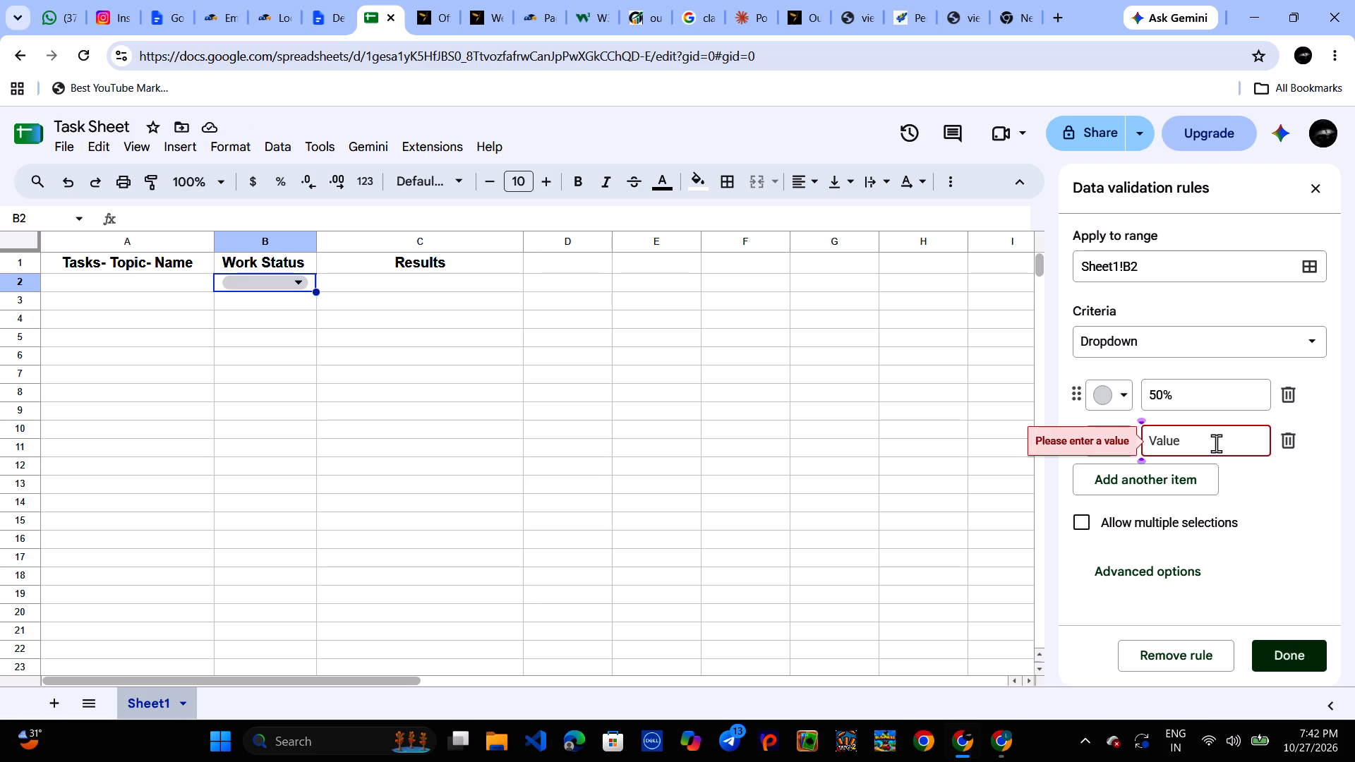
pyautogui.press('Up')
pyautogui.press('8')
pyautogui.press('0')
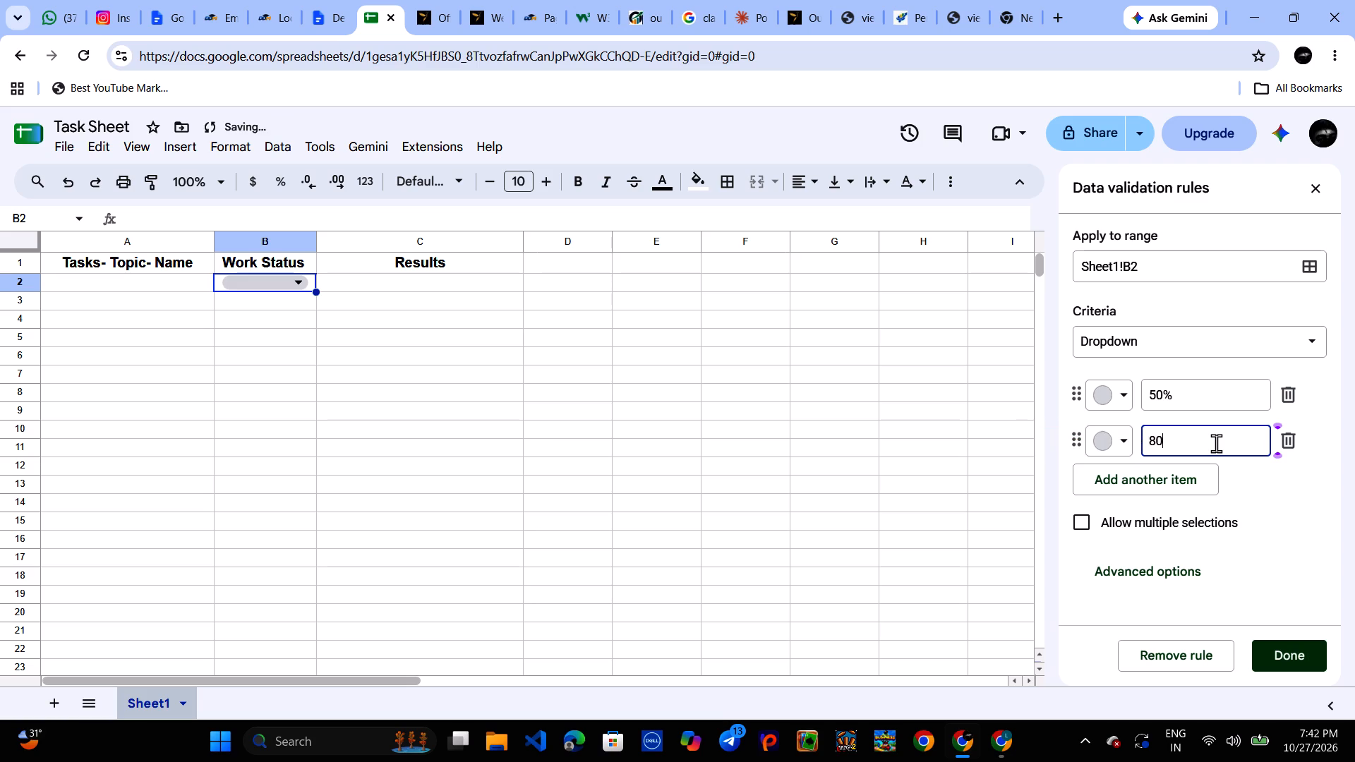
pyautogui.hotkey('shift', '%')
# Add two more options to the B2 dropdown, 100% and Pending.
pyautogui.click(1156, 480)
pyautogui.click(1179, 492)
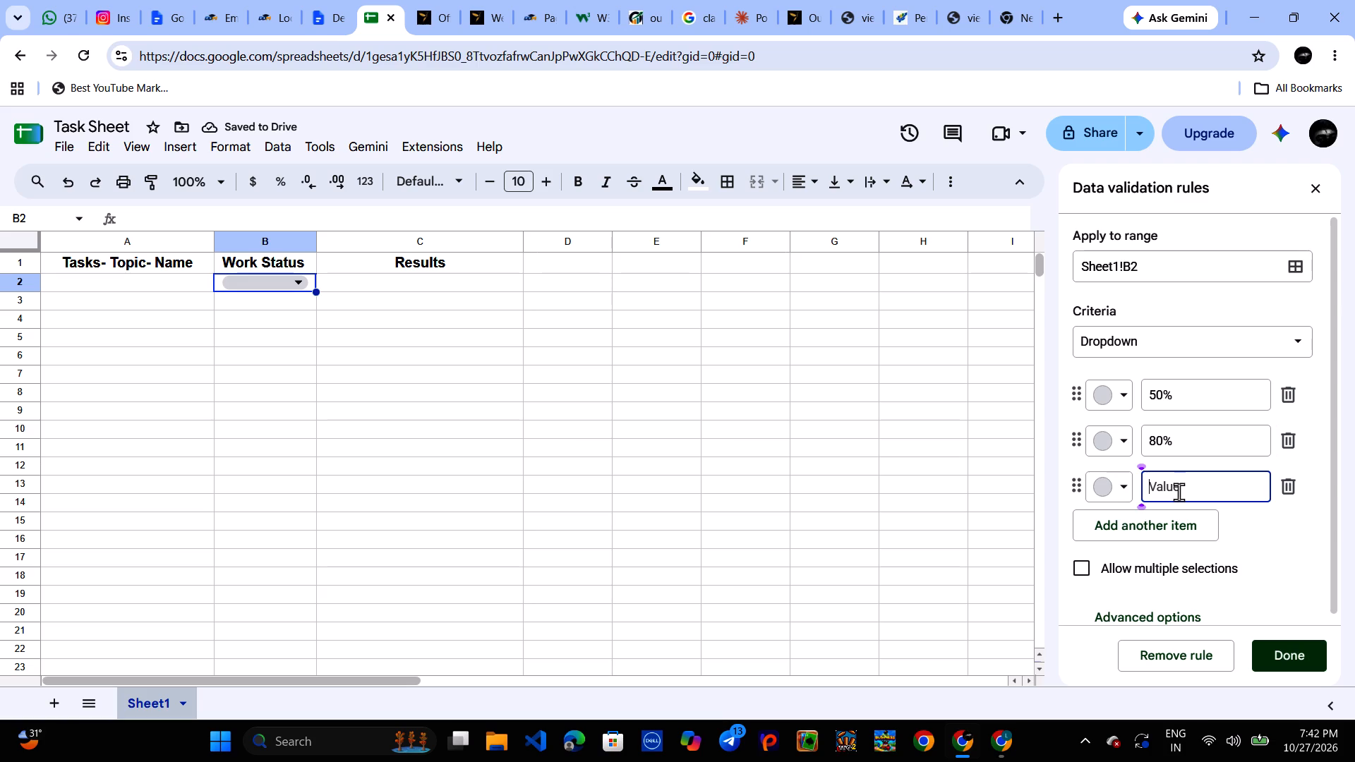
pyautogui.write('100')
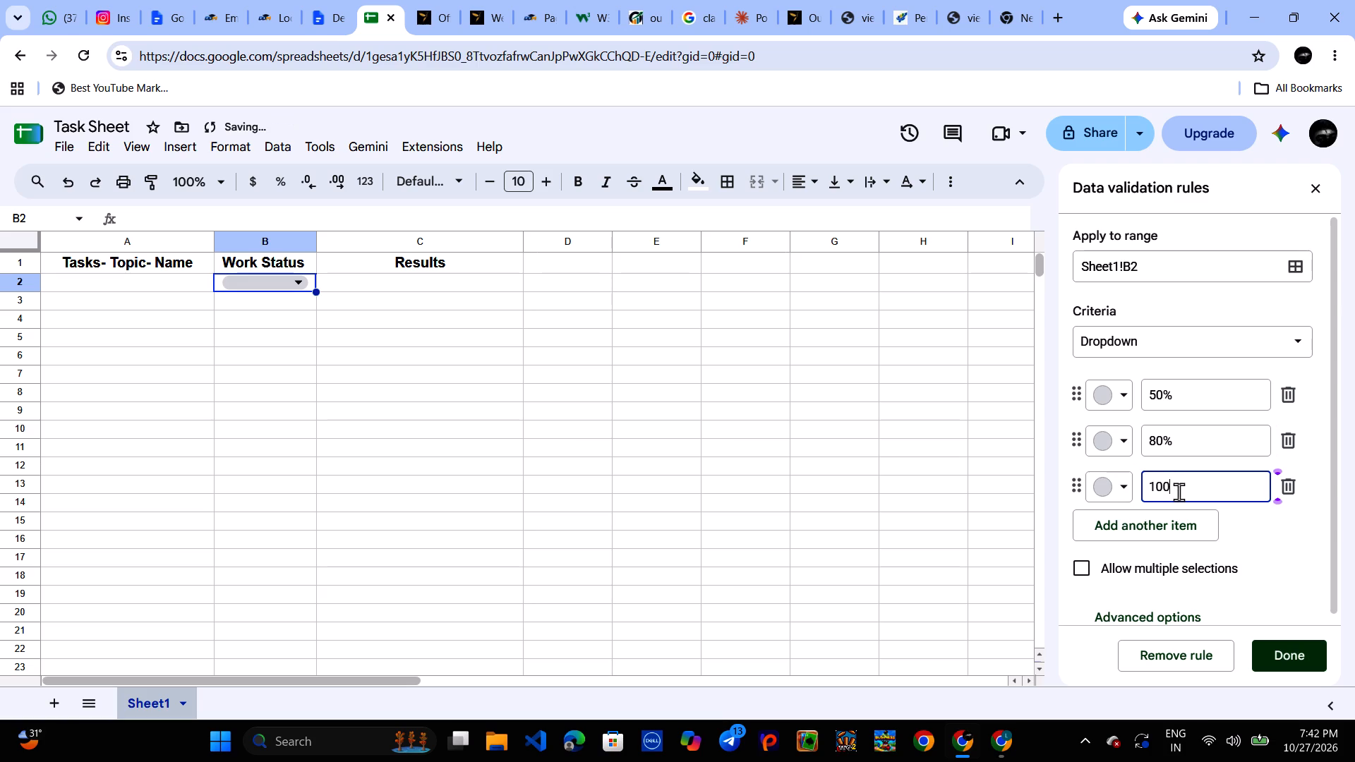
pyautogui.hotkey('shift', '%')
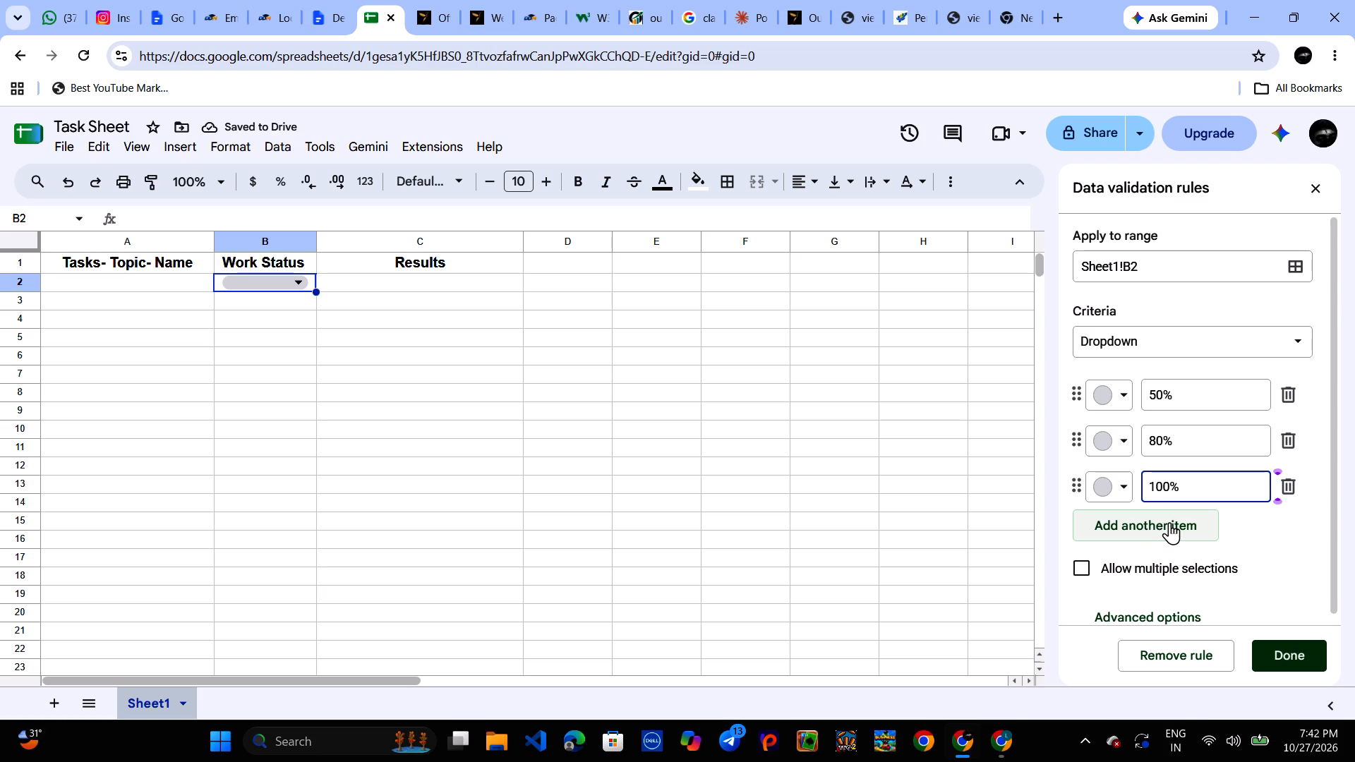
pyautogui.click(1169, 522)
pyautogui.click(1171, 525)
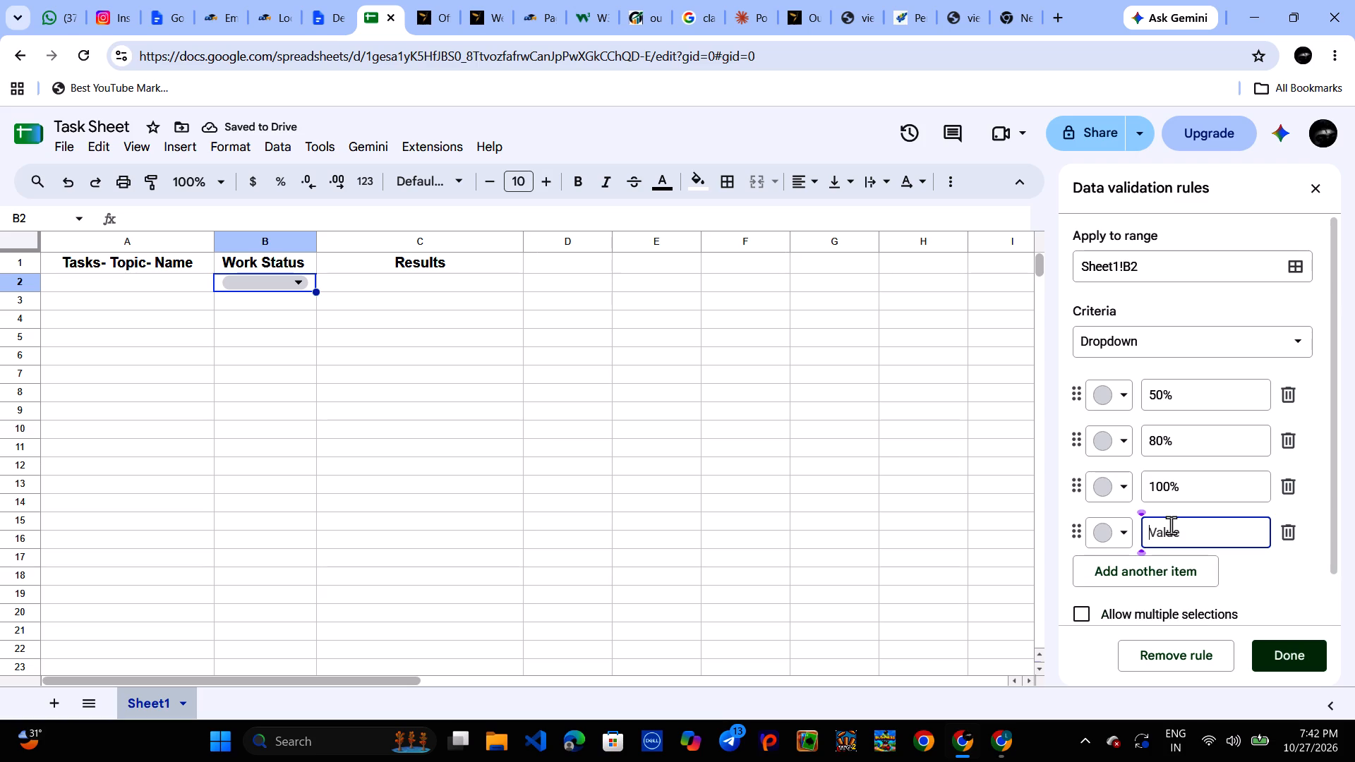
pyautogui.hotkey('shift', 'p')
pyautogui.write('ending')
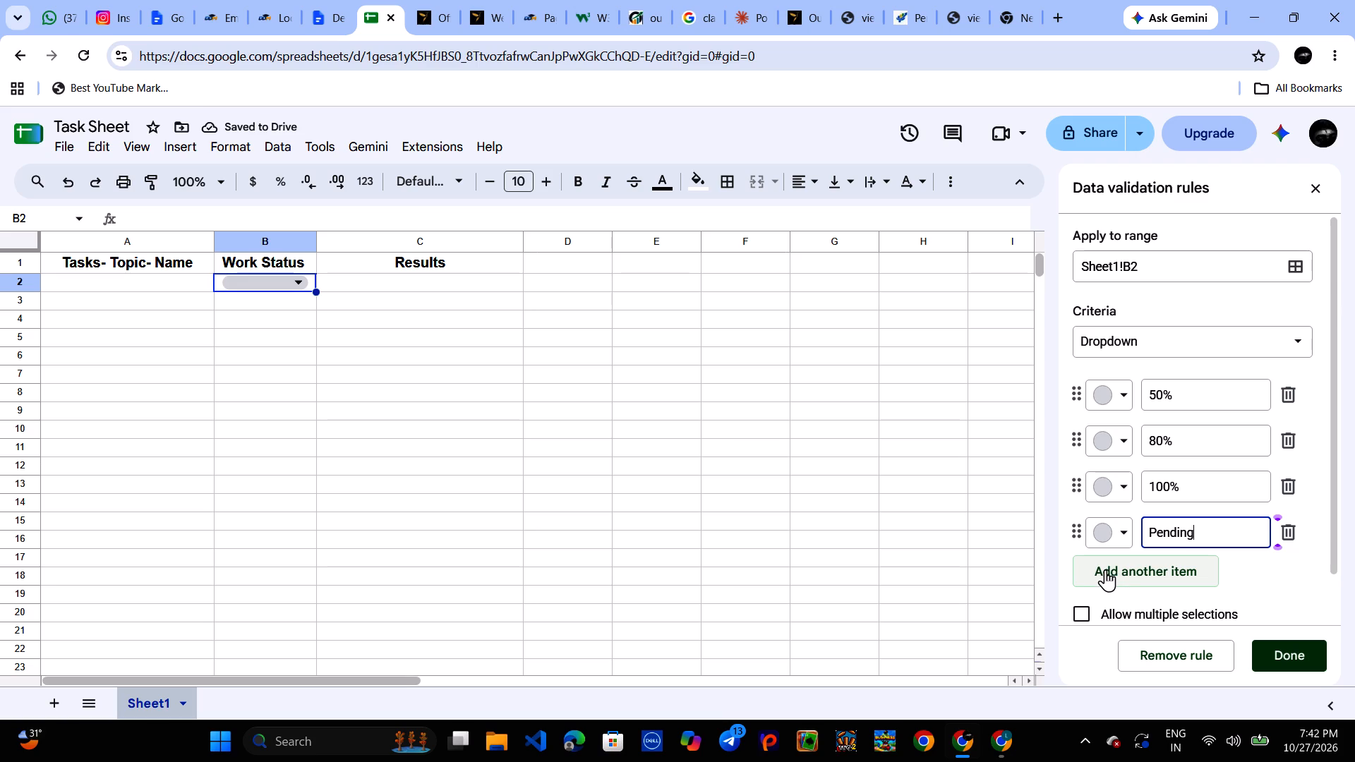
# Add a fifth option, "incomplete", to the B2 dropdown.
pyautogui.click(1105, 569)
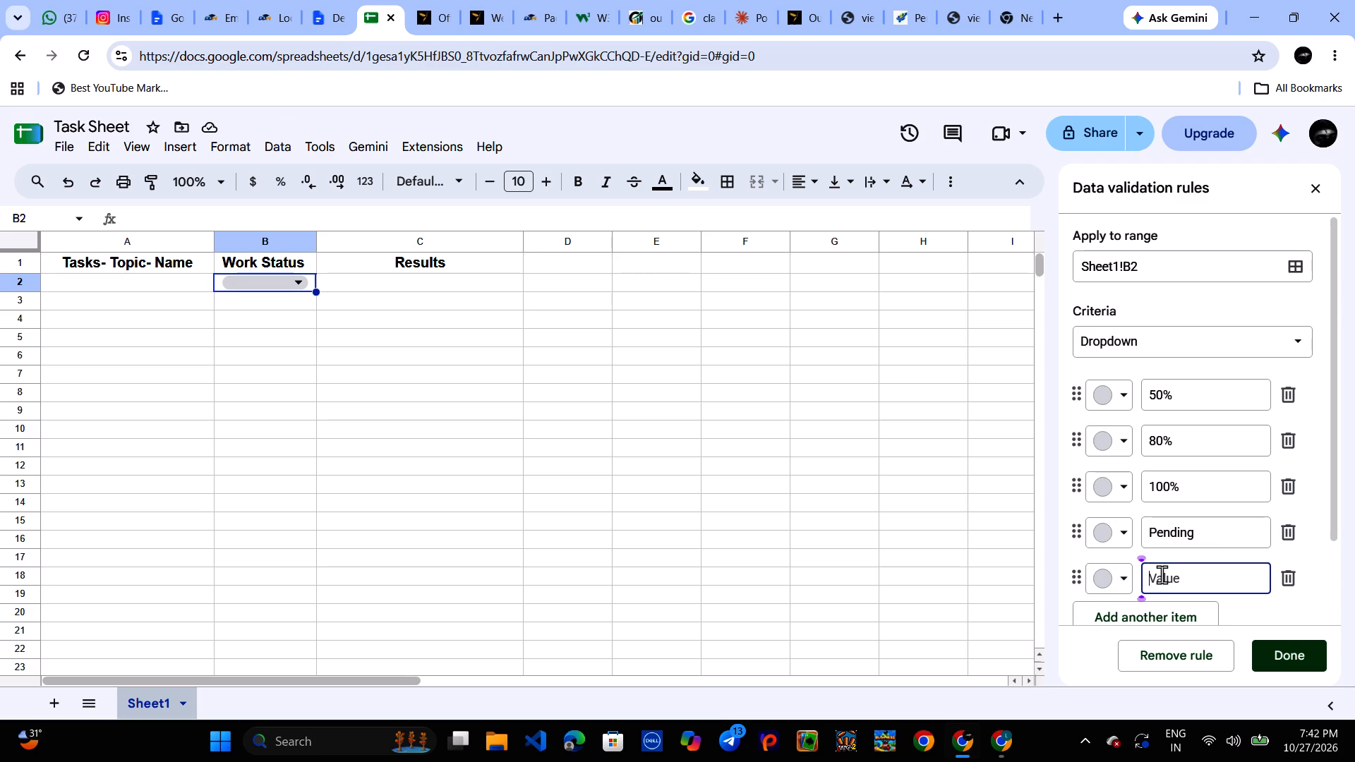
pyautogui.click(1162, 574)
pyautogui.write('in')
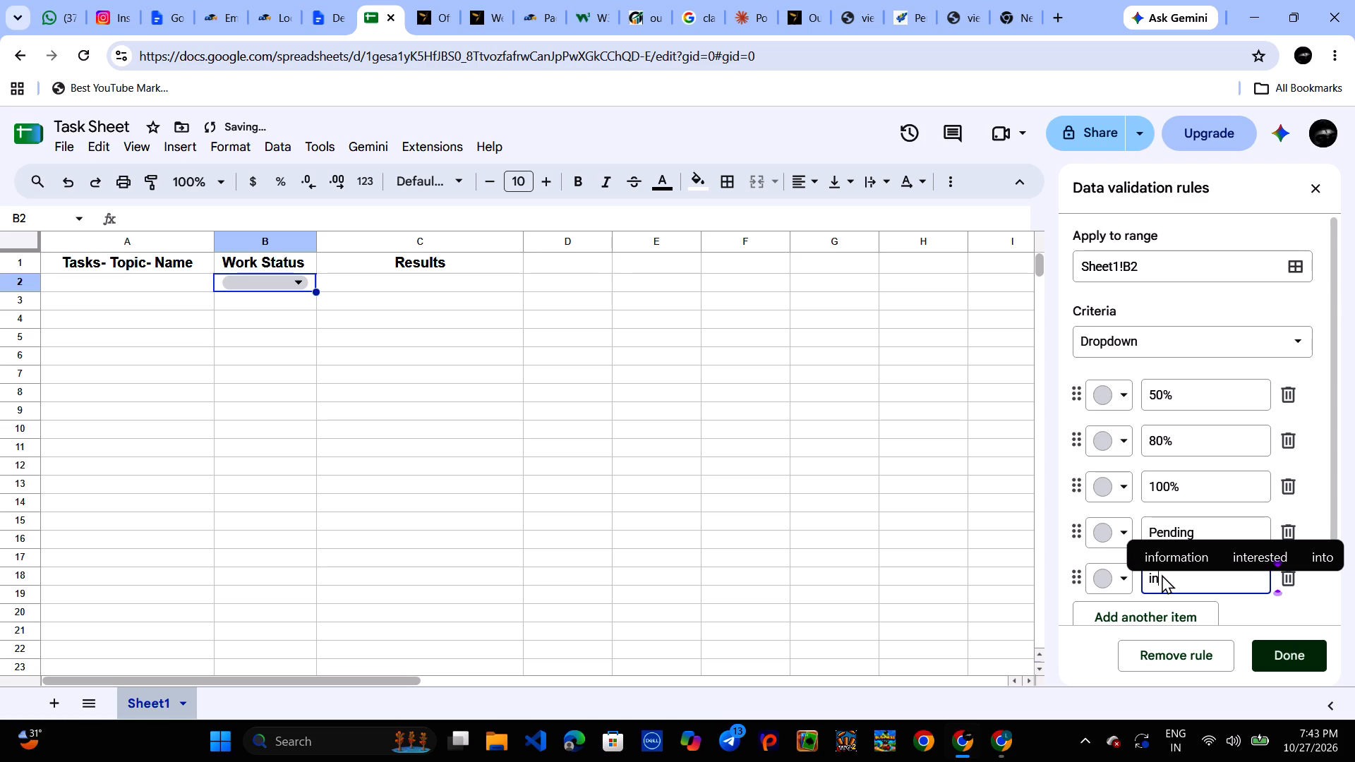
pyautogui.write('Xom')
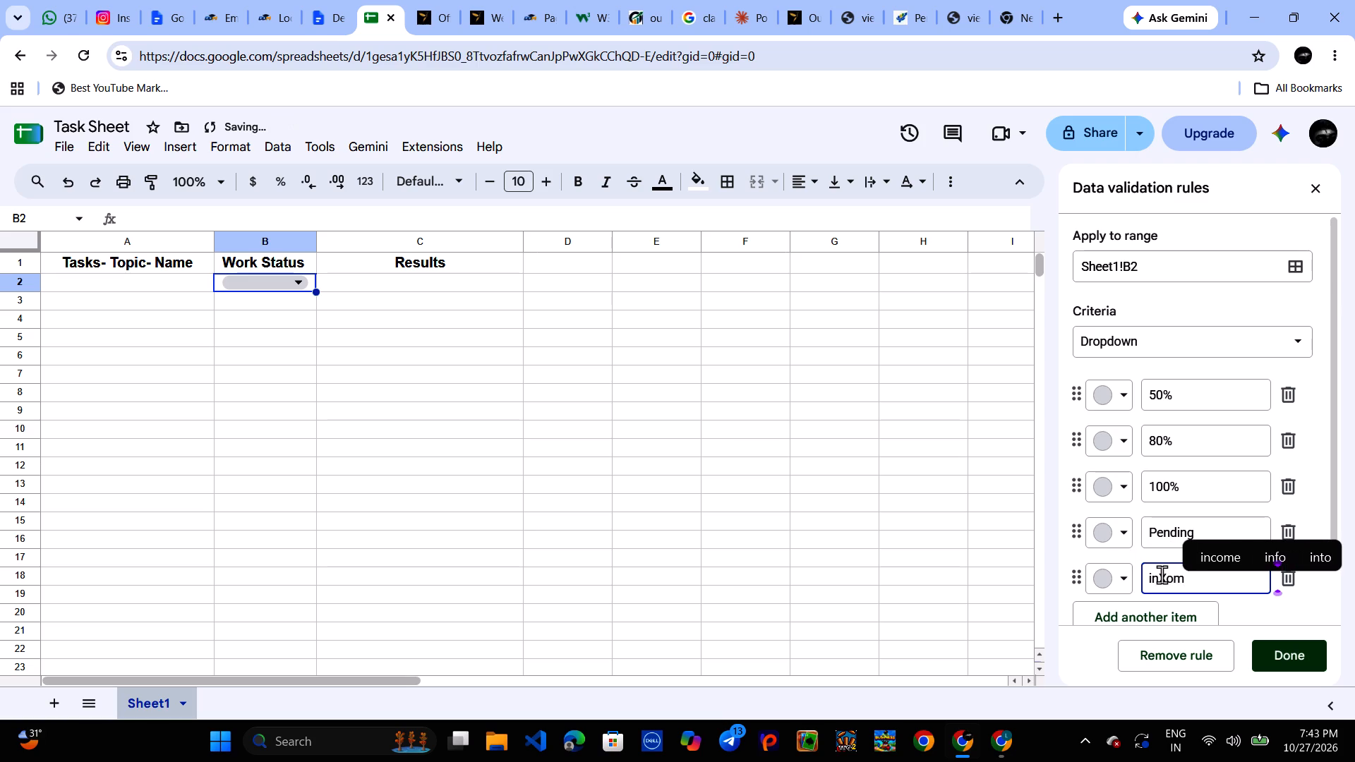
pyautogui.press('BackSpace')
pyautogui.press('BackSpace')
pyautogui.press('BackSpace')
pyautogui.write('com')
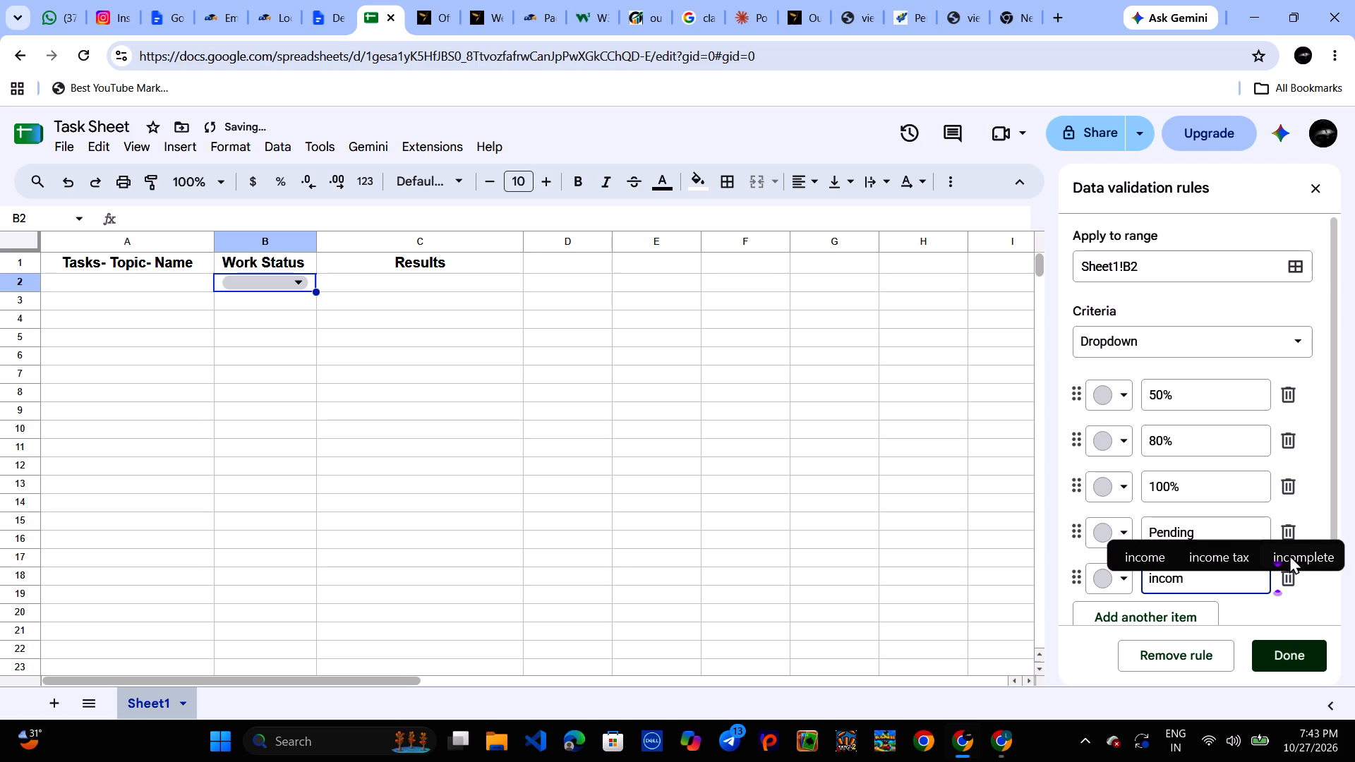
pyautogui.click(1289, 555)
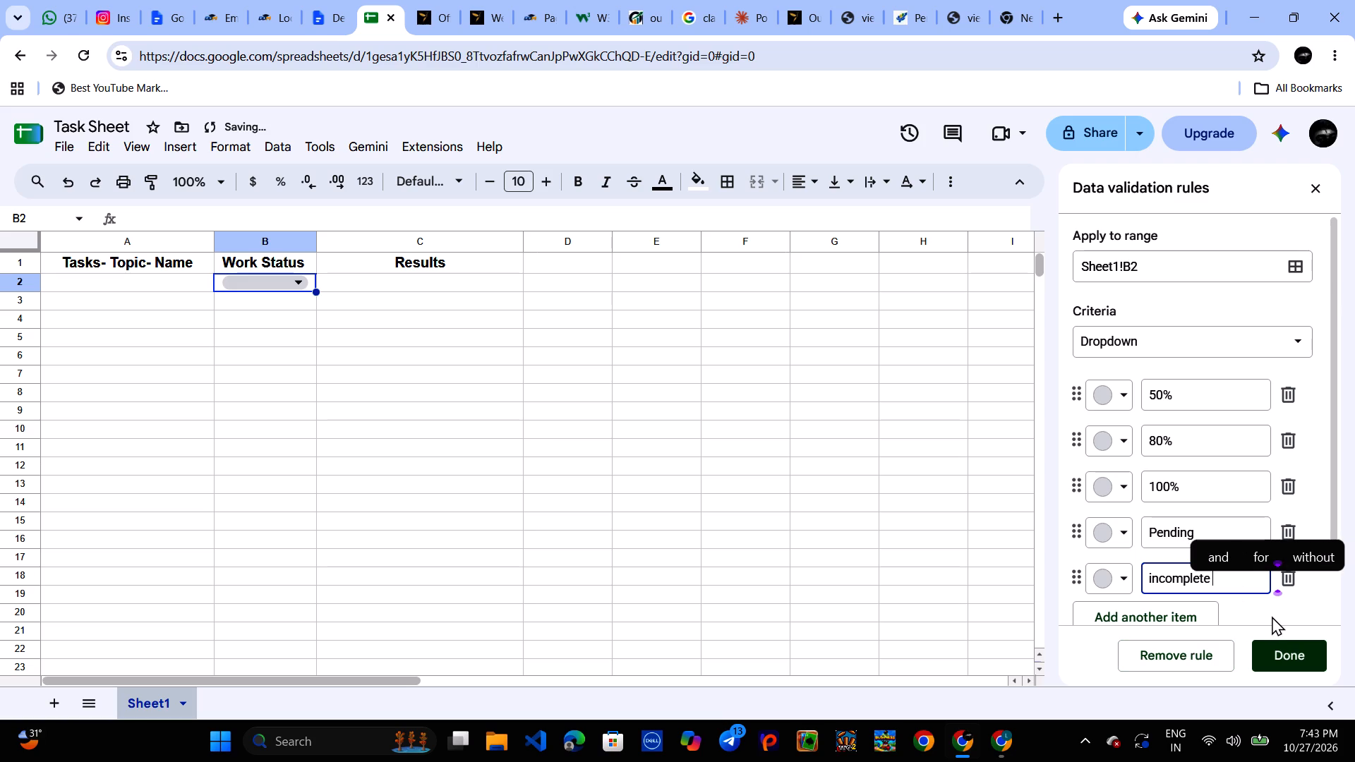
# Color the dropdown options: 50% yellow, 80% light green, 100% dark green and Pending dark red.
pyautogui.scroll(-2, 1272, 616)
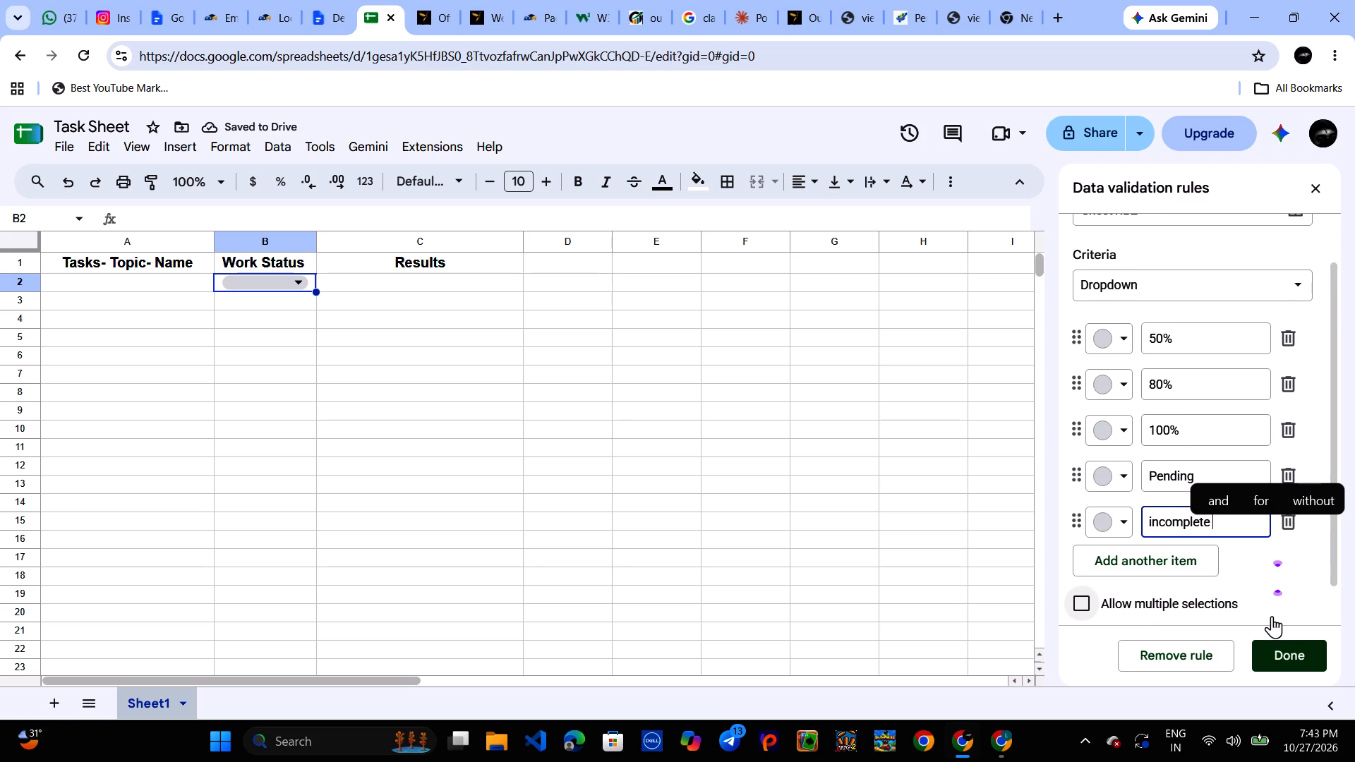
pyautogui.click(1121, 344)
pyautogui.click(1203, 400)
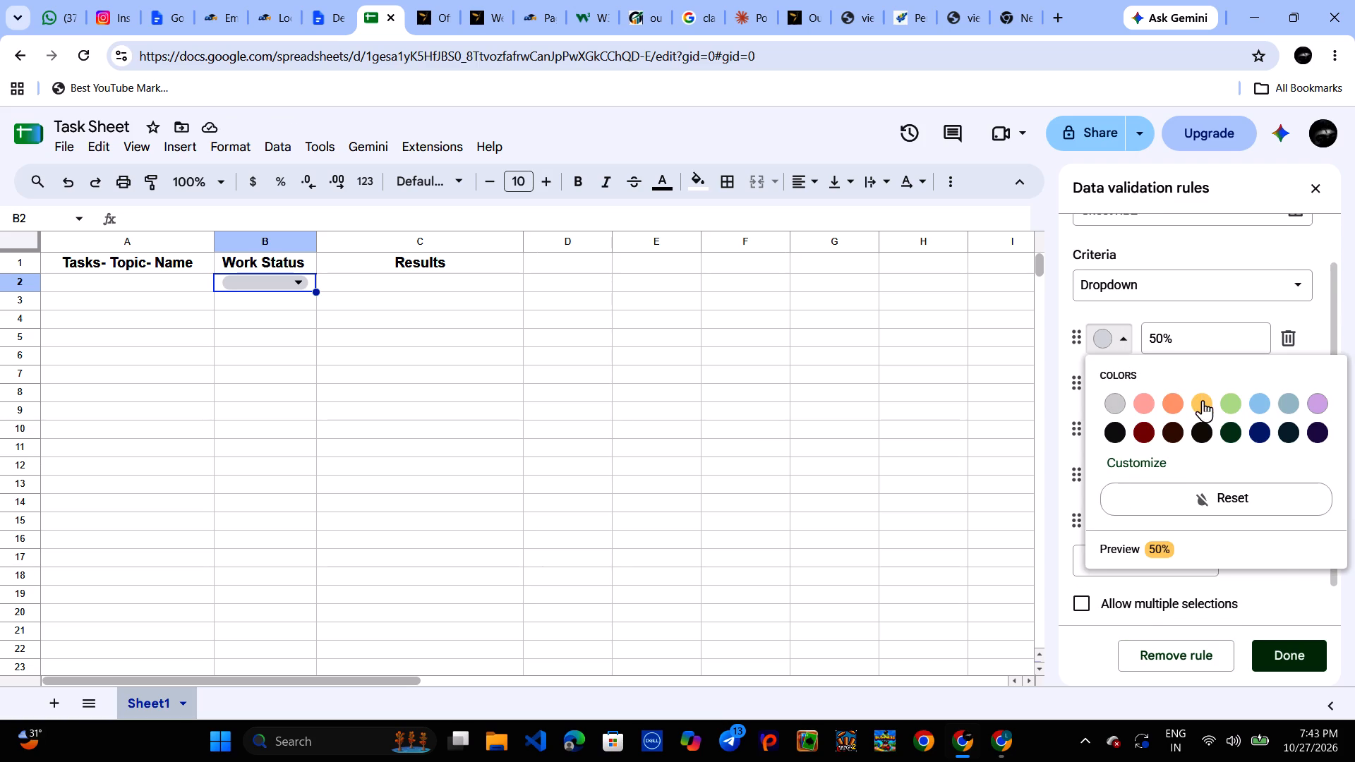
pyautogui.click(1120, 388)
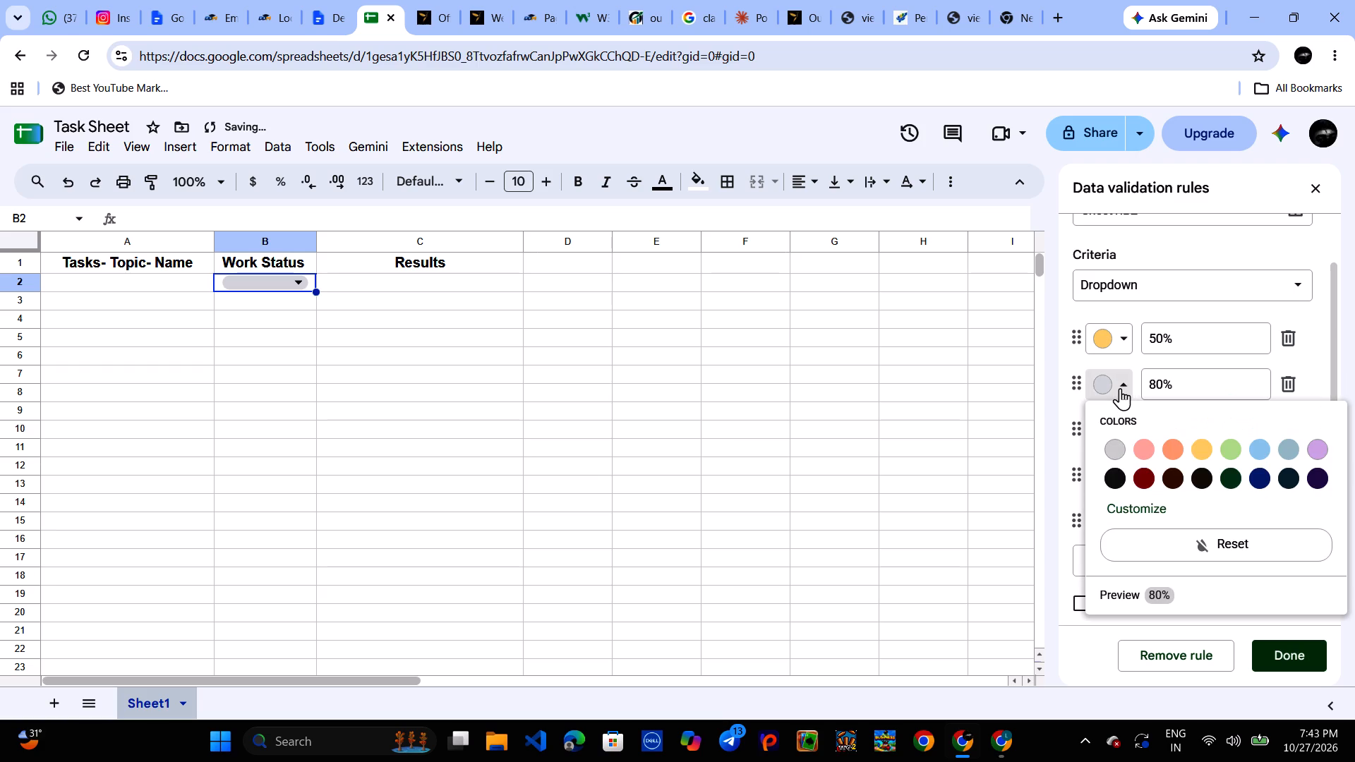
pyautogui.click(1230, 453)
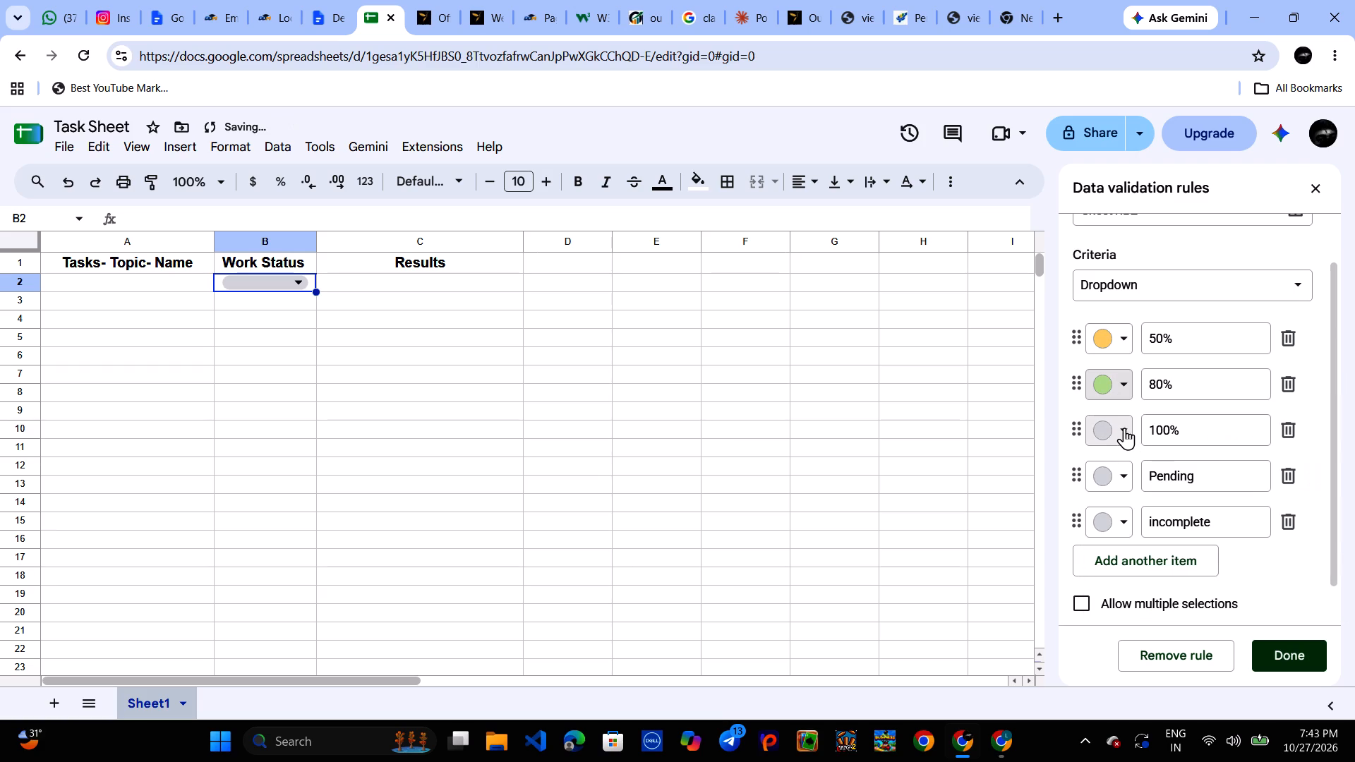
pyautogui.click(1124, 428)
pyautogui.click(1231, 518)
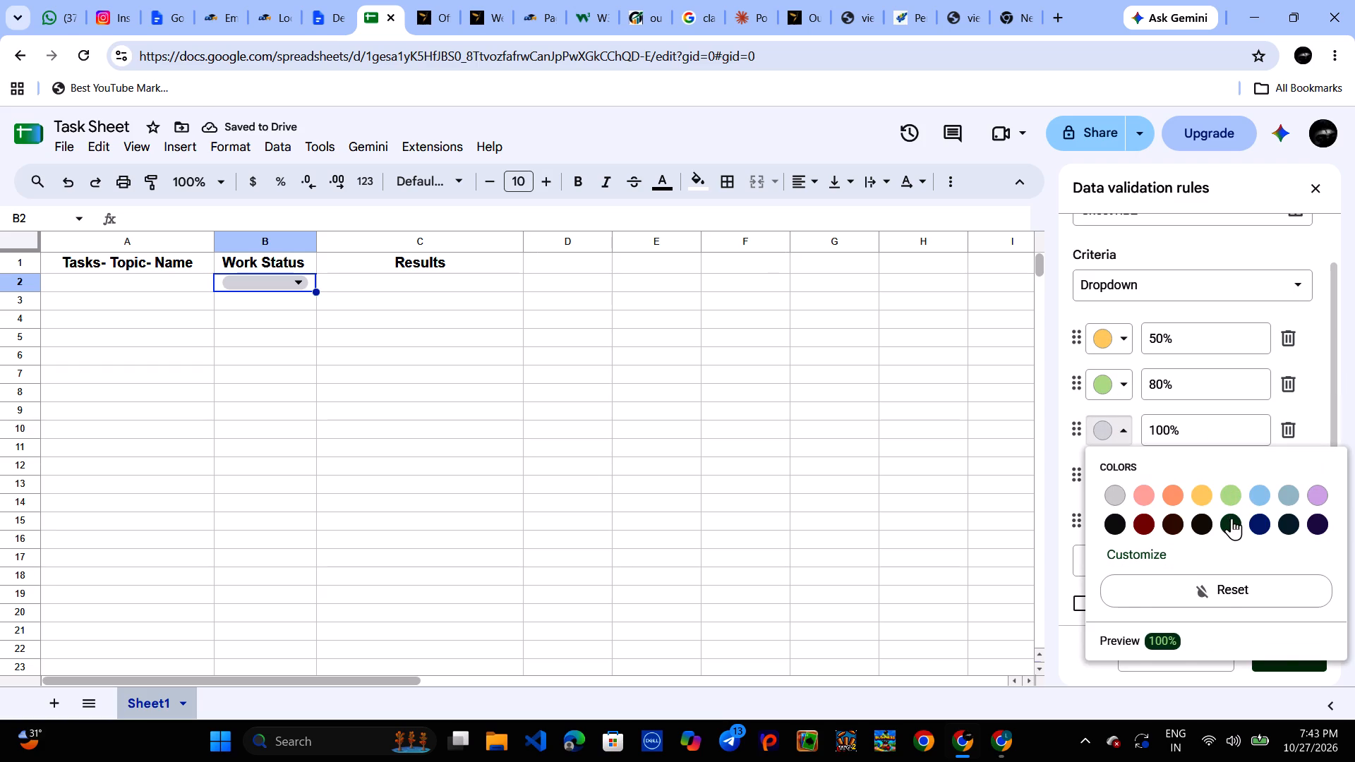
pyautogui.click(1116, 476)
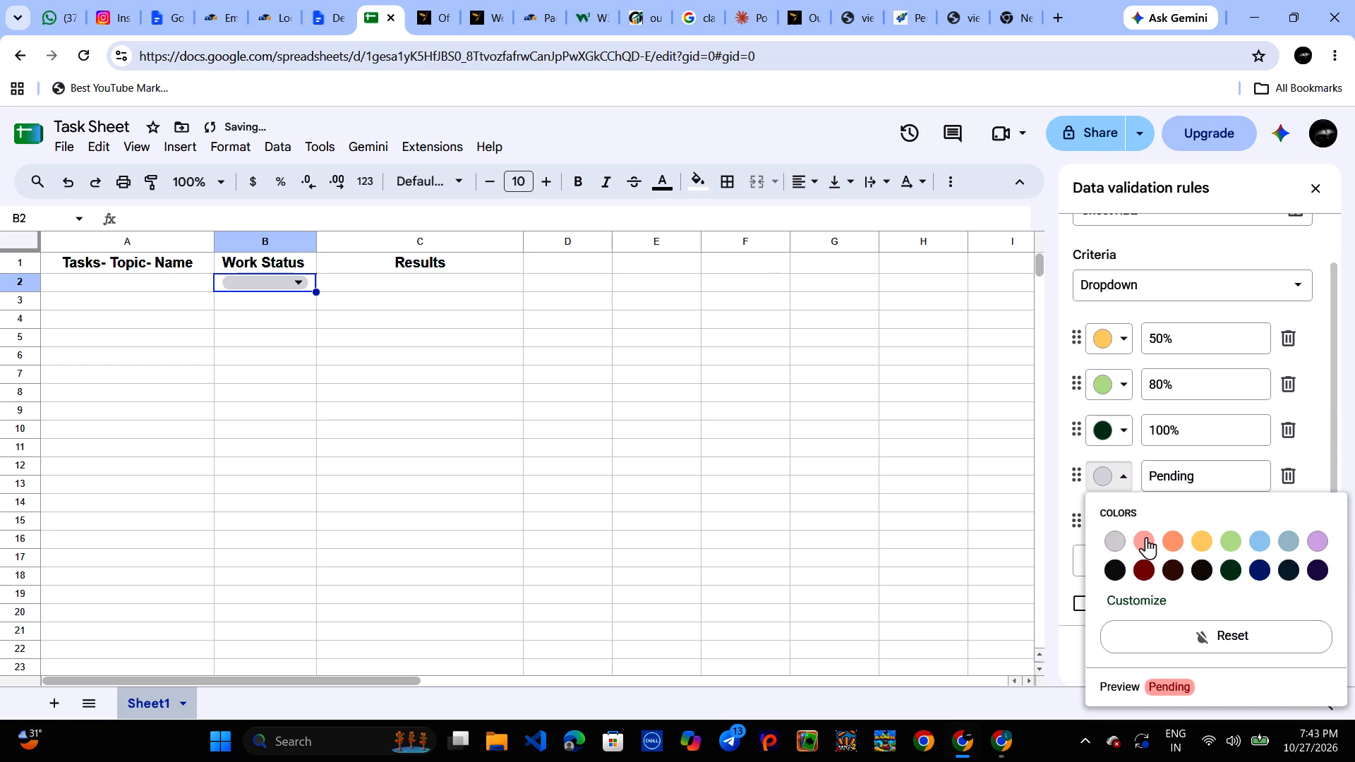
pyautogui.click(1148, 562)
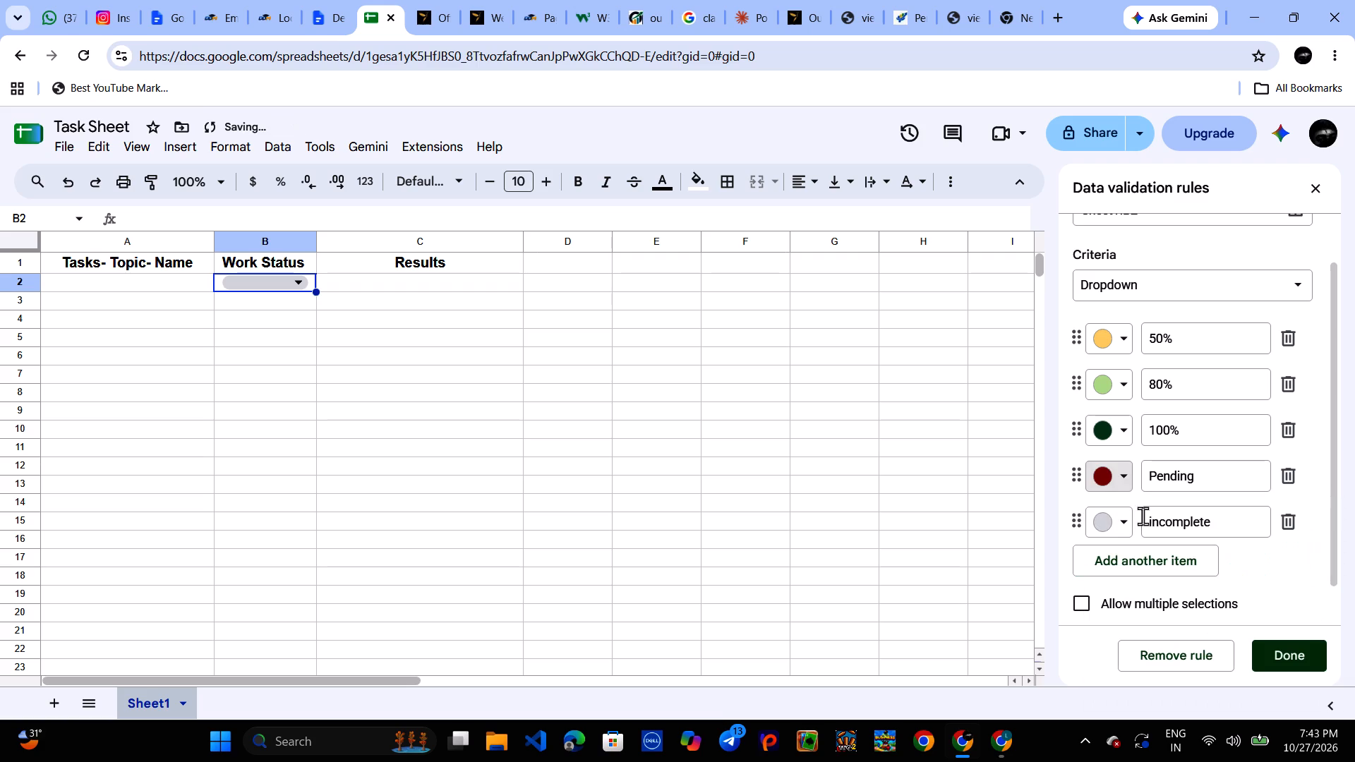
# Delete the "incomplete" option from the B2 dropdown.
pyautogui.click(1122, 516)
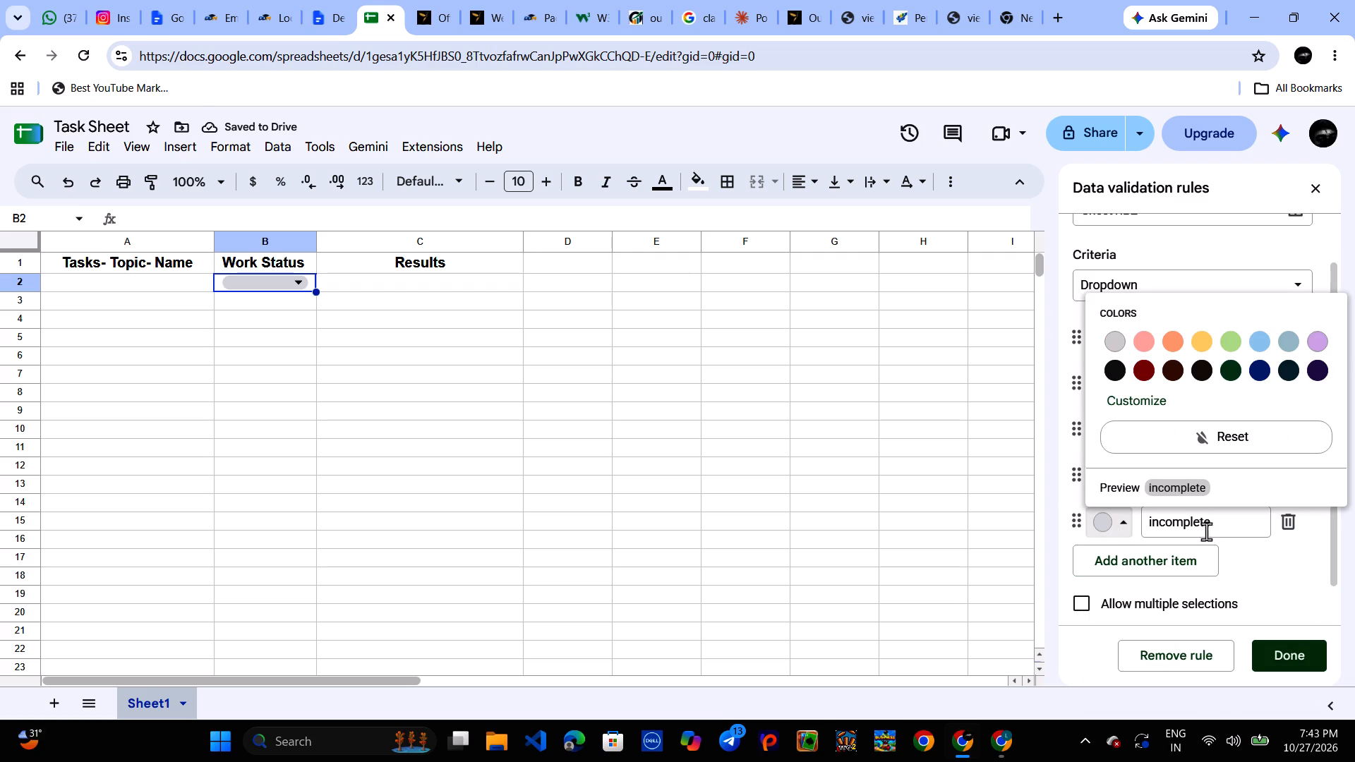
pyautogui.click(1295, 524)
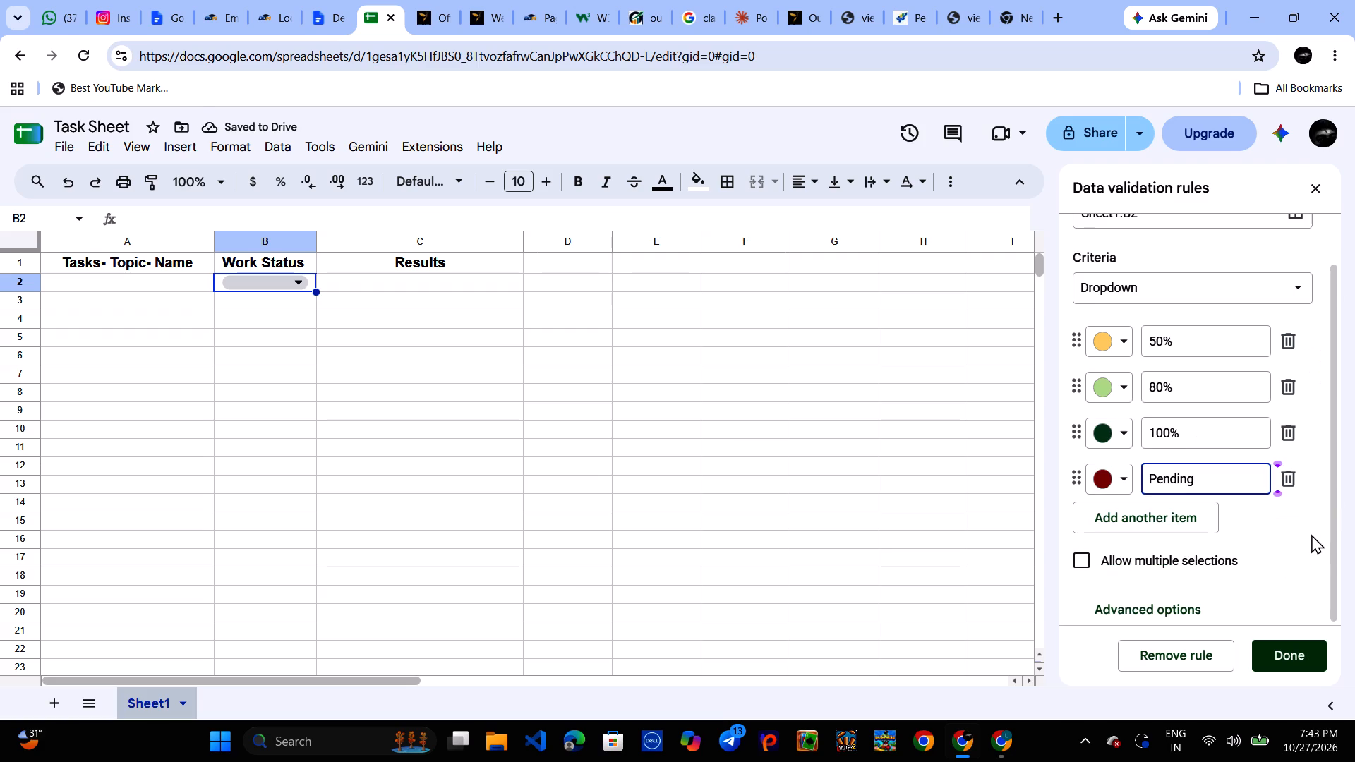
# Dismiss the Unigram message notification covering part of the data validation rules.
pyautogui.scroll(1, 1238, 251)
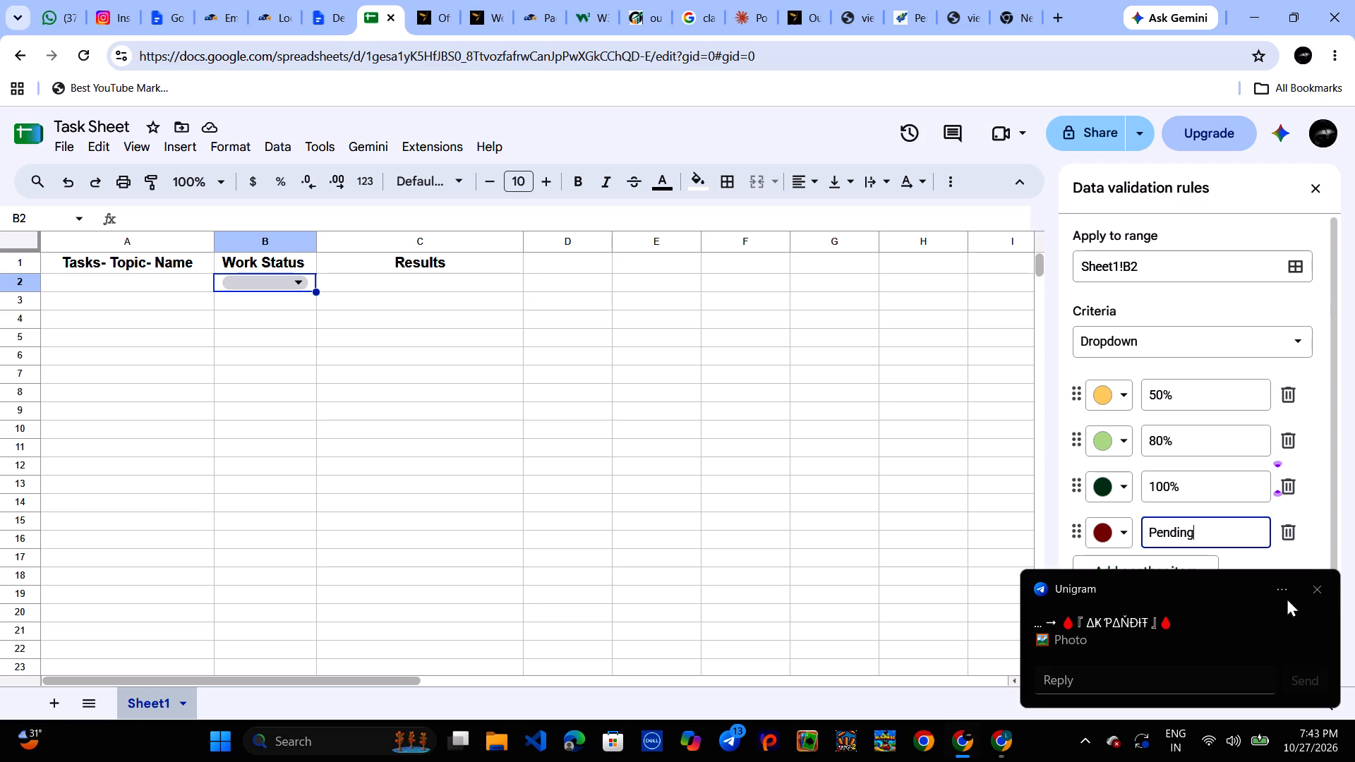
pyautogui.click(1318, 586)
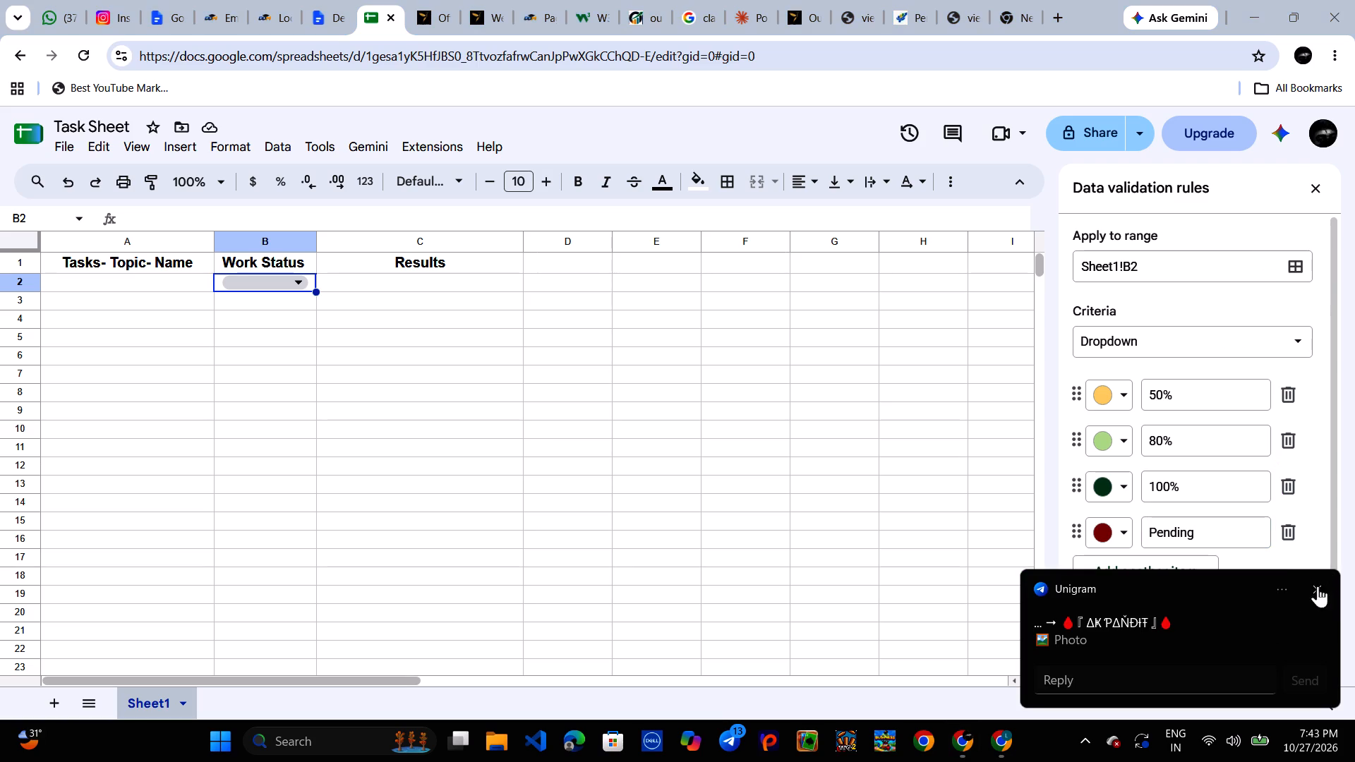
# Save the color-coded dropdown rule for B2 and close the data validation rules.
pyautogui.scroll(-2, 1256, 579)
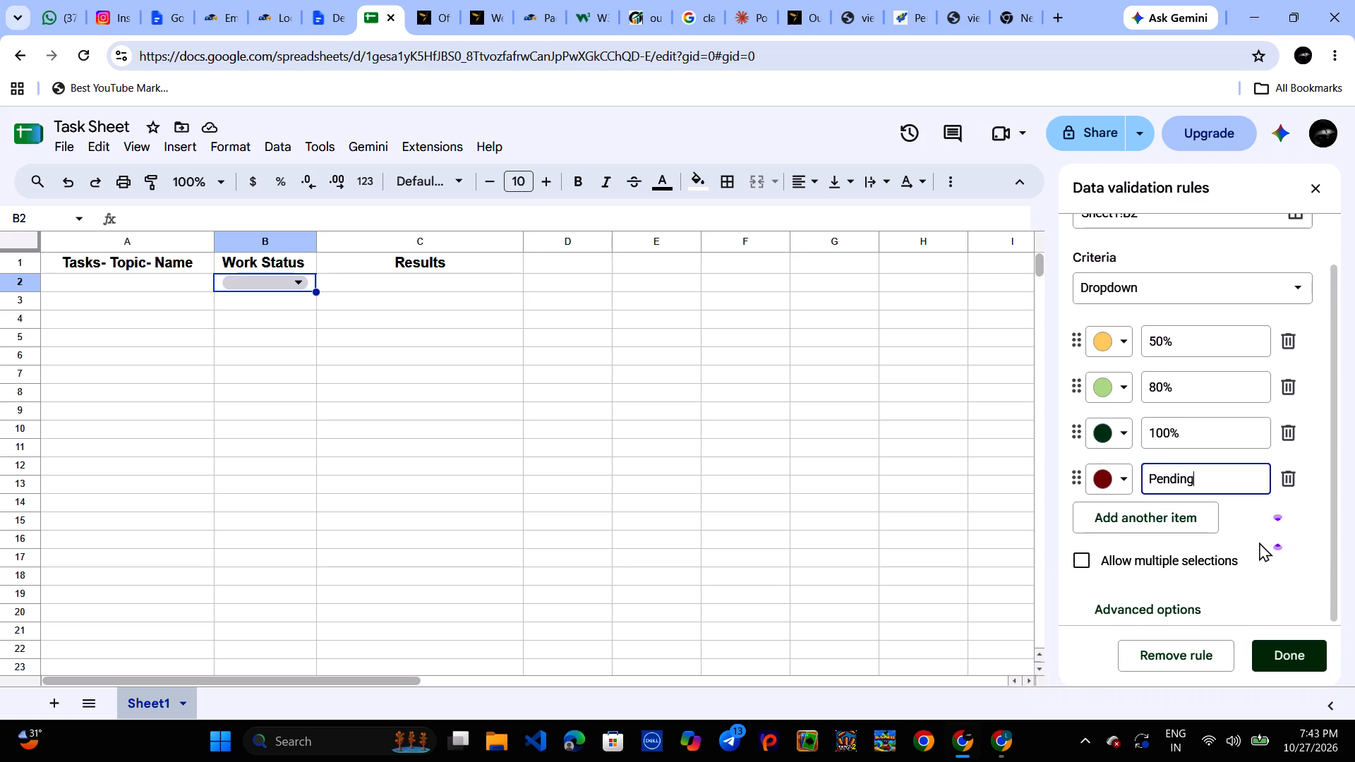
pyautogui.click(1289, 649)
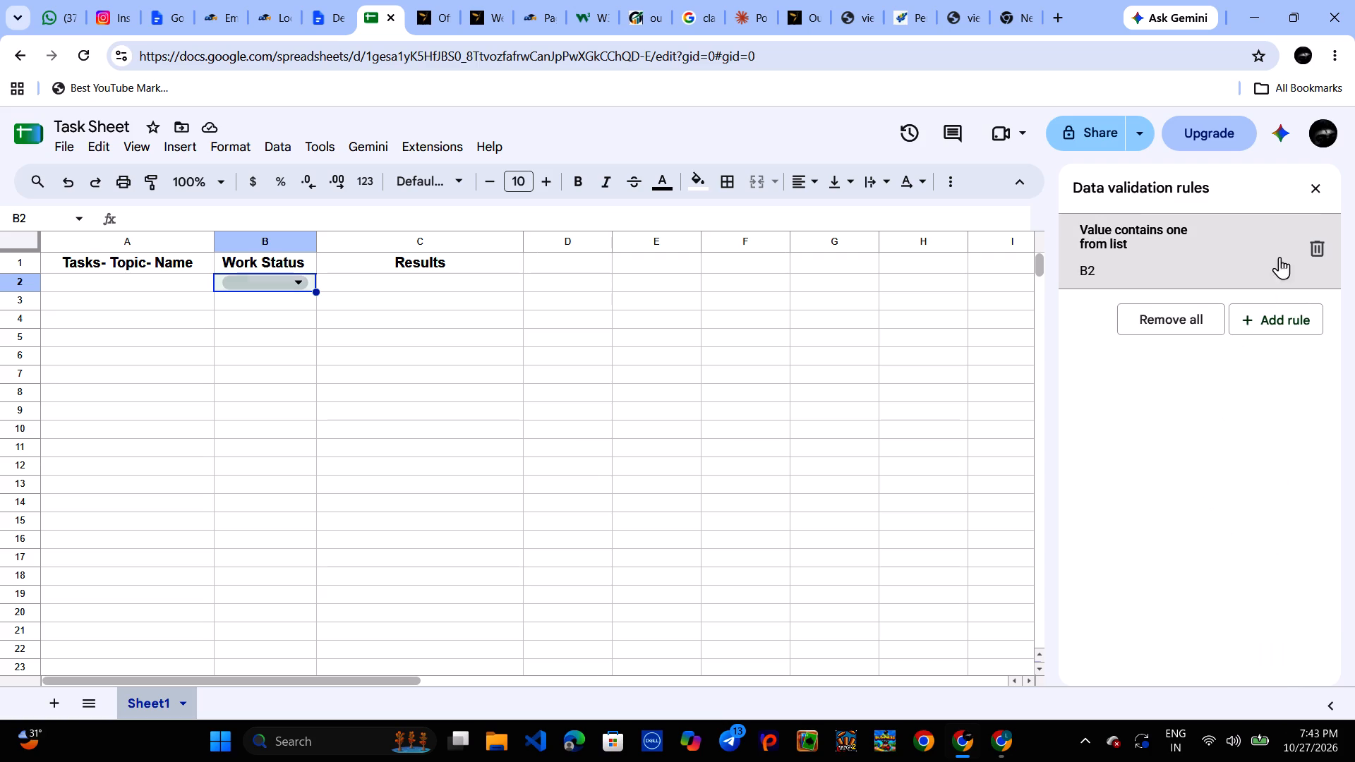
pyautogui.click(1323, 196)
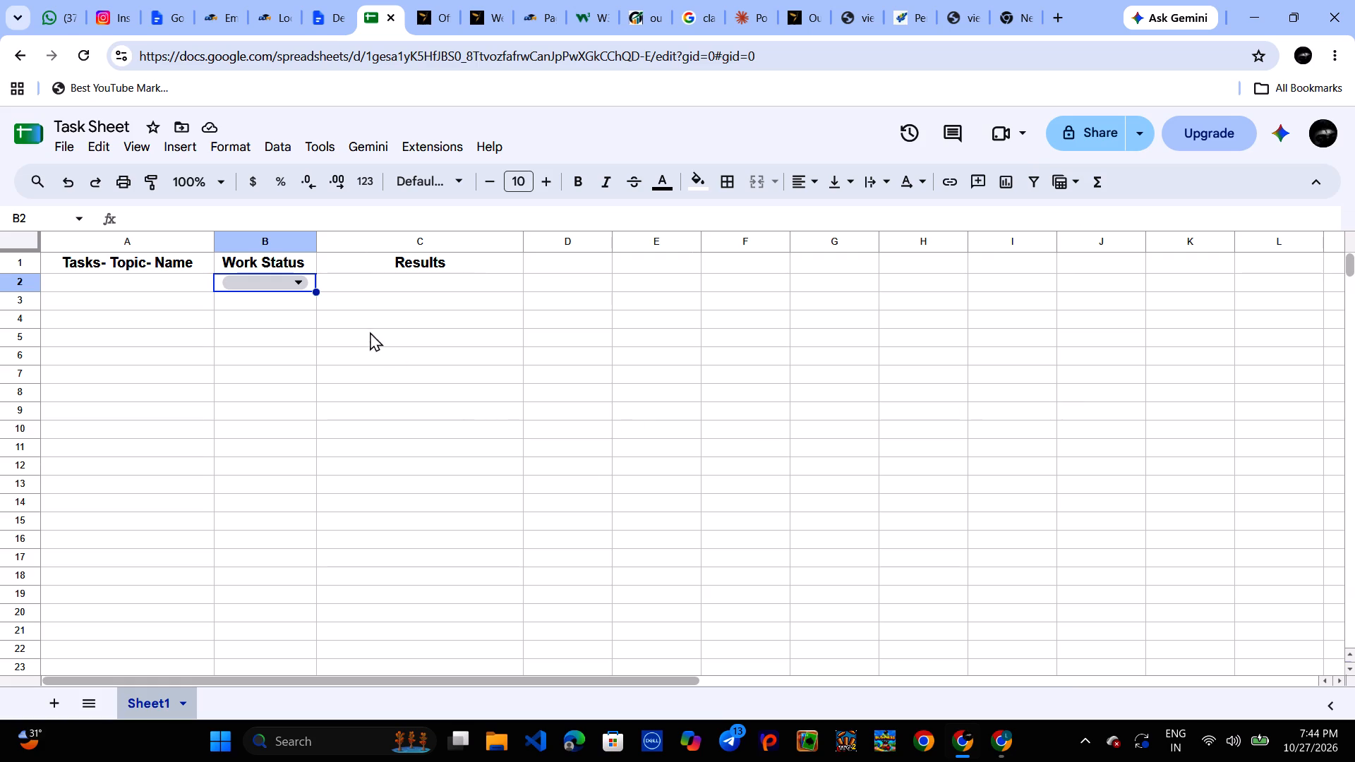
# Fill the B2 work status dropdown down through the rows of column B.
pyautogui.moveTo(318, 292); pyautogui.dragTo(327, 677)
pyautogui.moveTo(327, 677); pyautogui.dragTo(327, 707)
pyautogui.click(531, 423)
pyautogui.scroll(3, 531, 423)
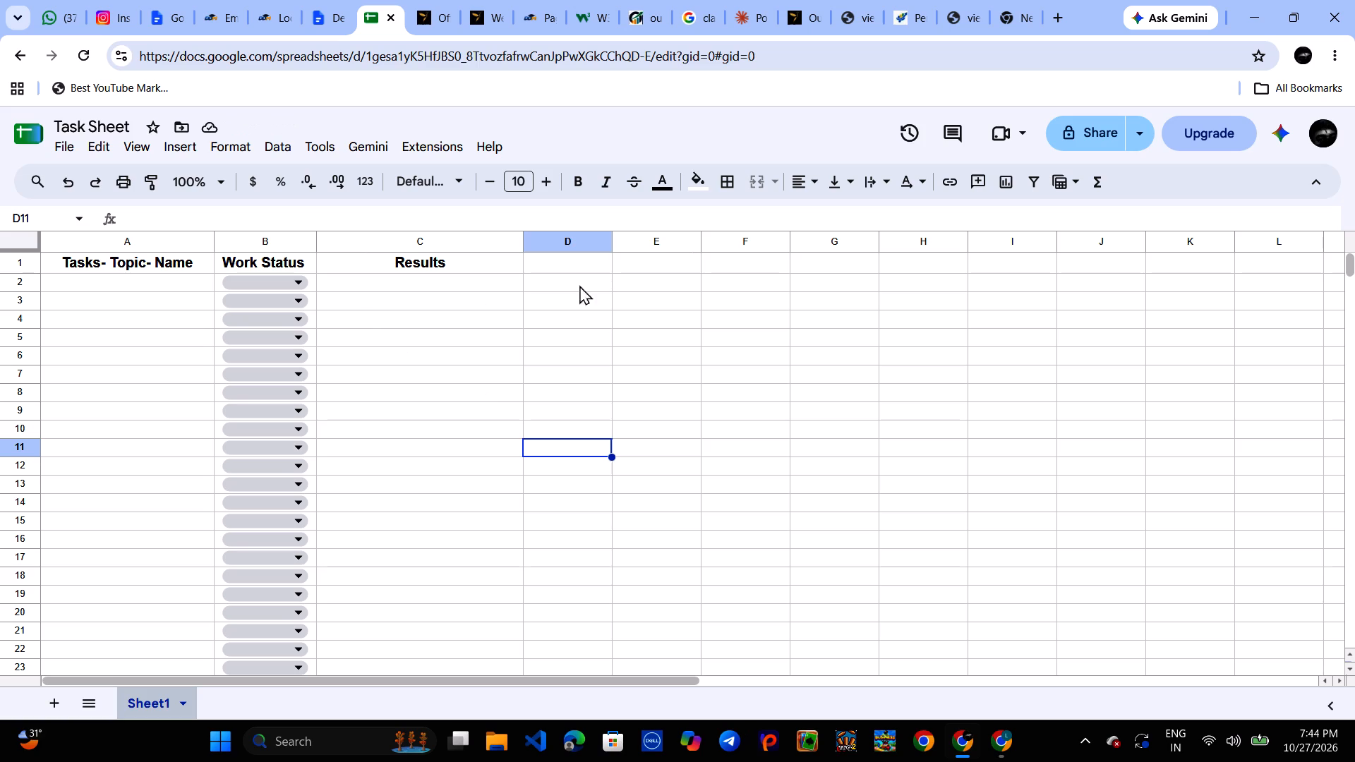
# Rename the Sheet1 sheet as "Task -Report".
pyautogui.tripleClick(147, 697)
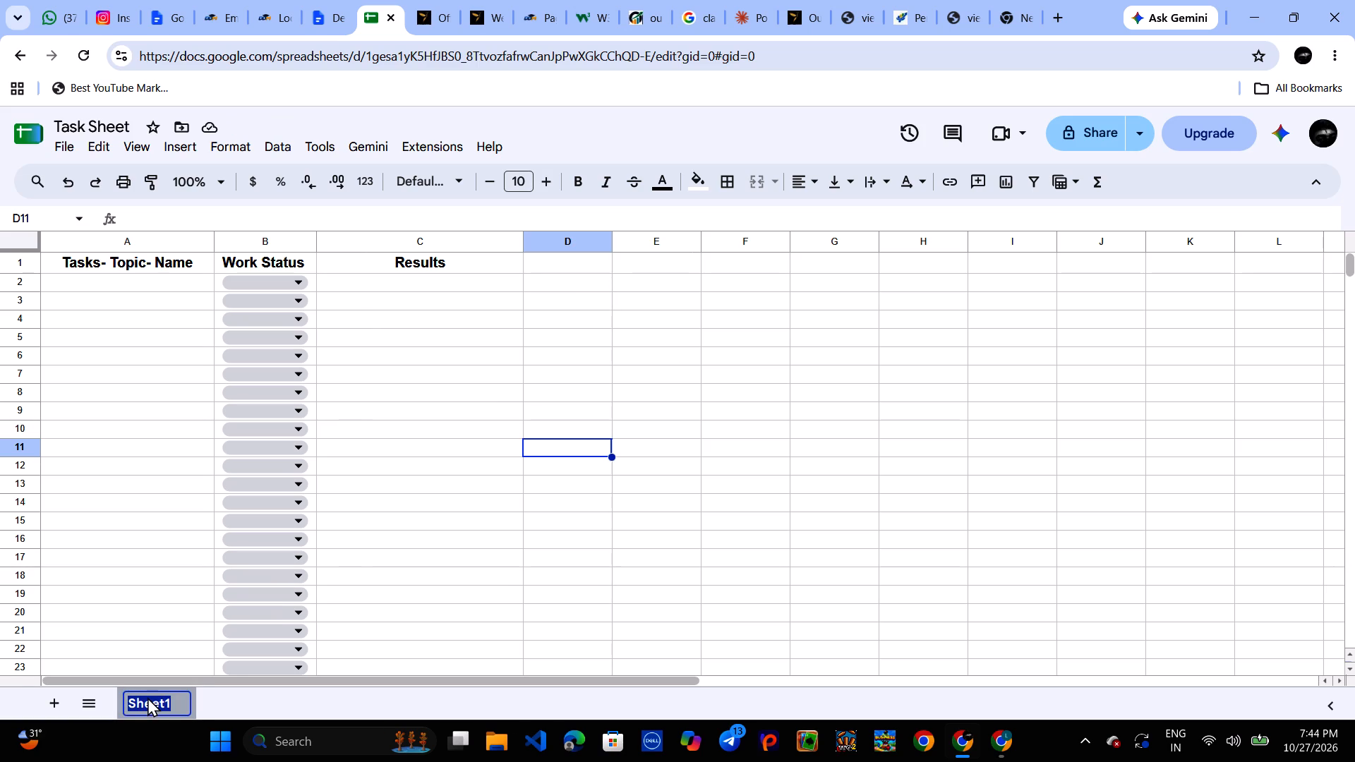
pyautogui.hotkey('shift', 't')
pyautogui.write('ask')
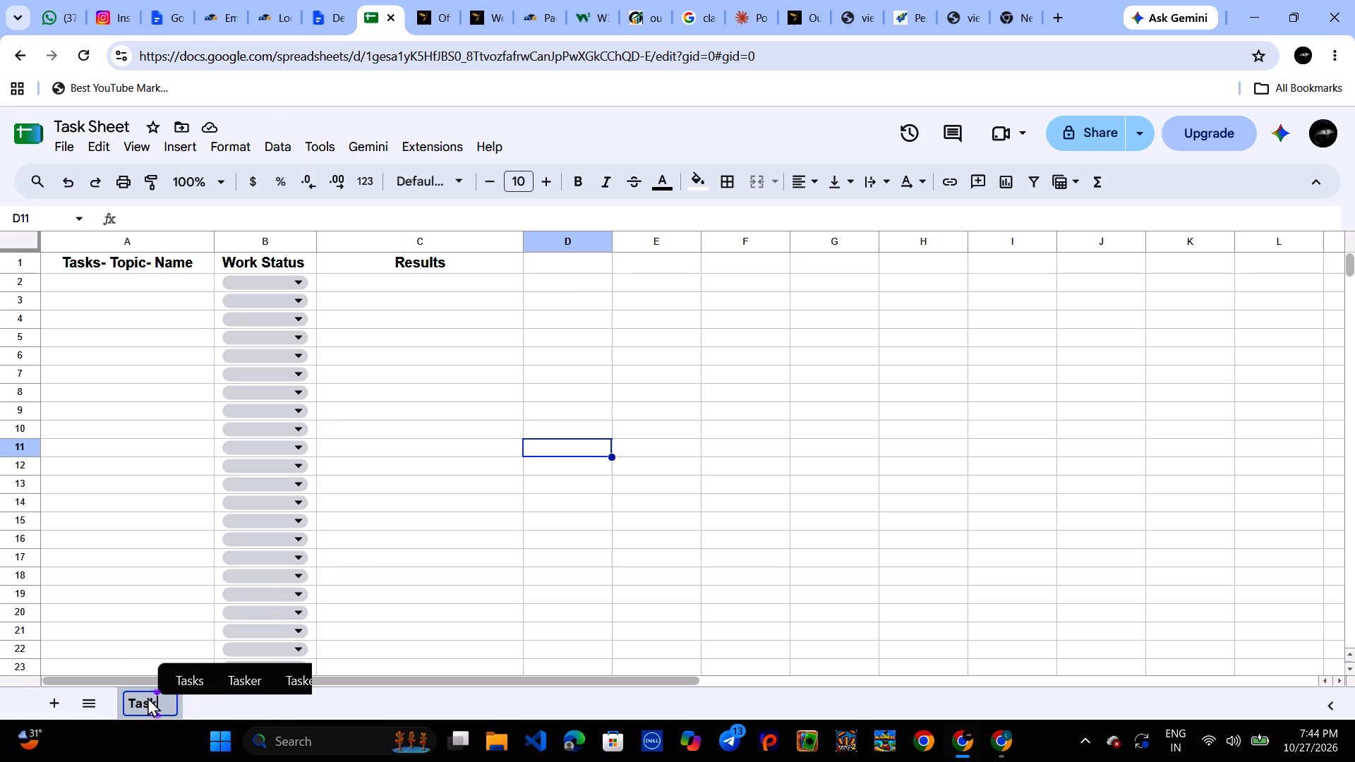
pyautogui.press('space')
pyautogui.write('-')
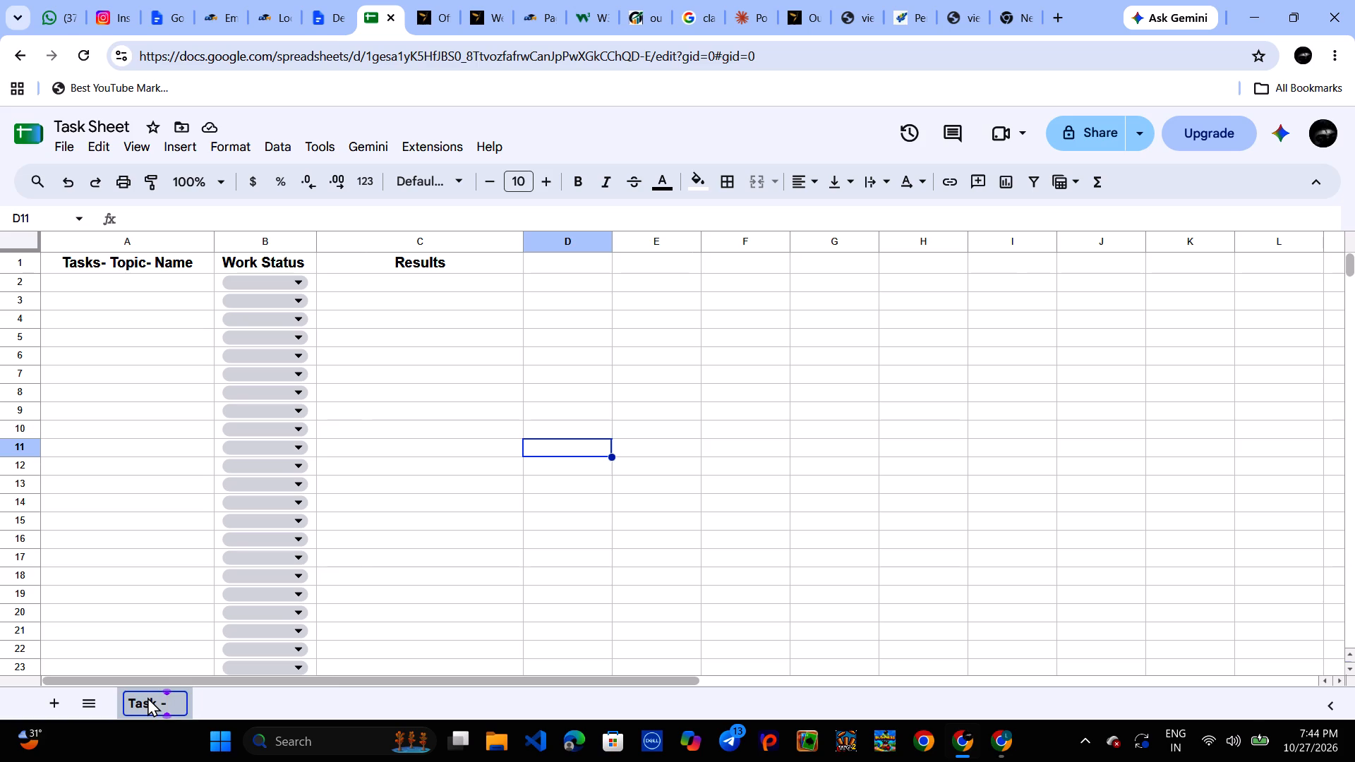
pyautogui.write('Report')
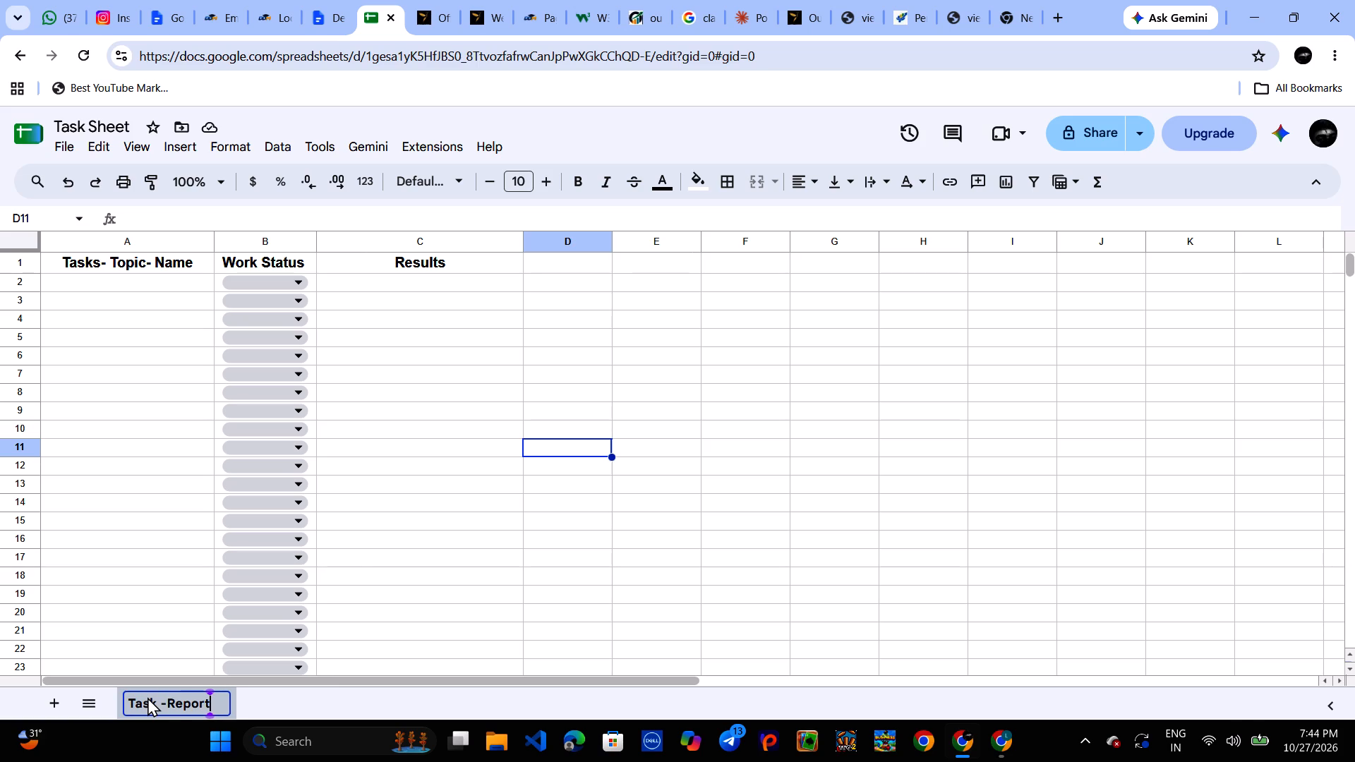
pyautogui.press('Return')
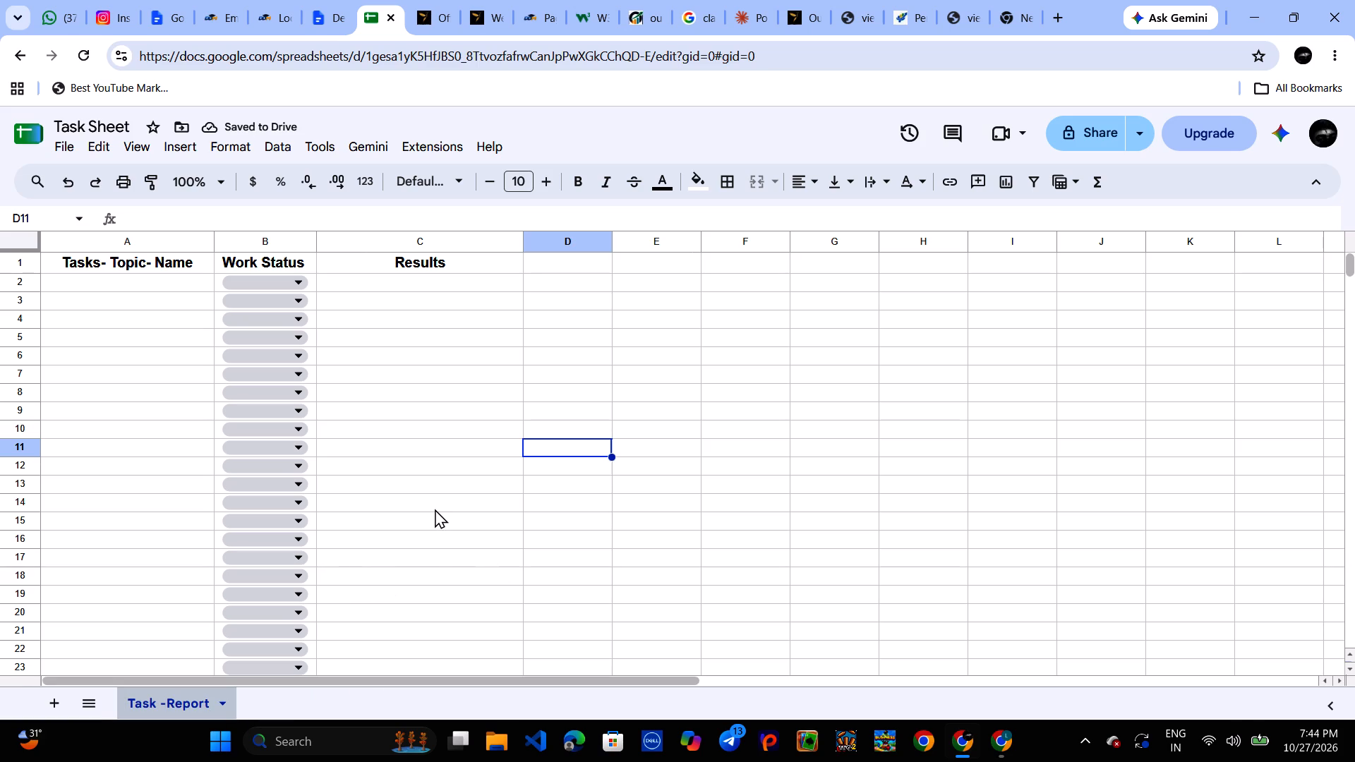
# Add a second sheet and name it "Provides or Running Task".
pyautogui.click(56, 702)
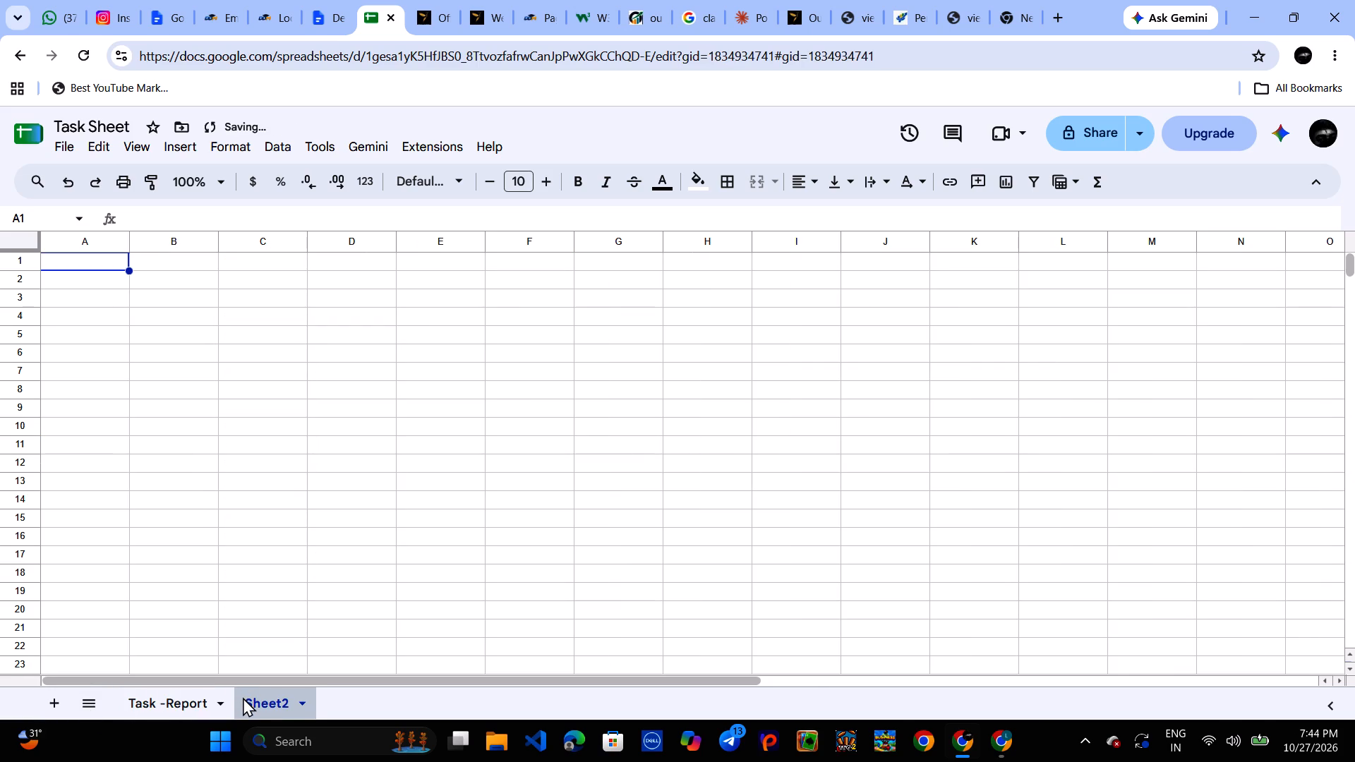
pyautogui.tripleClick(254, 702)
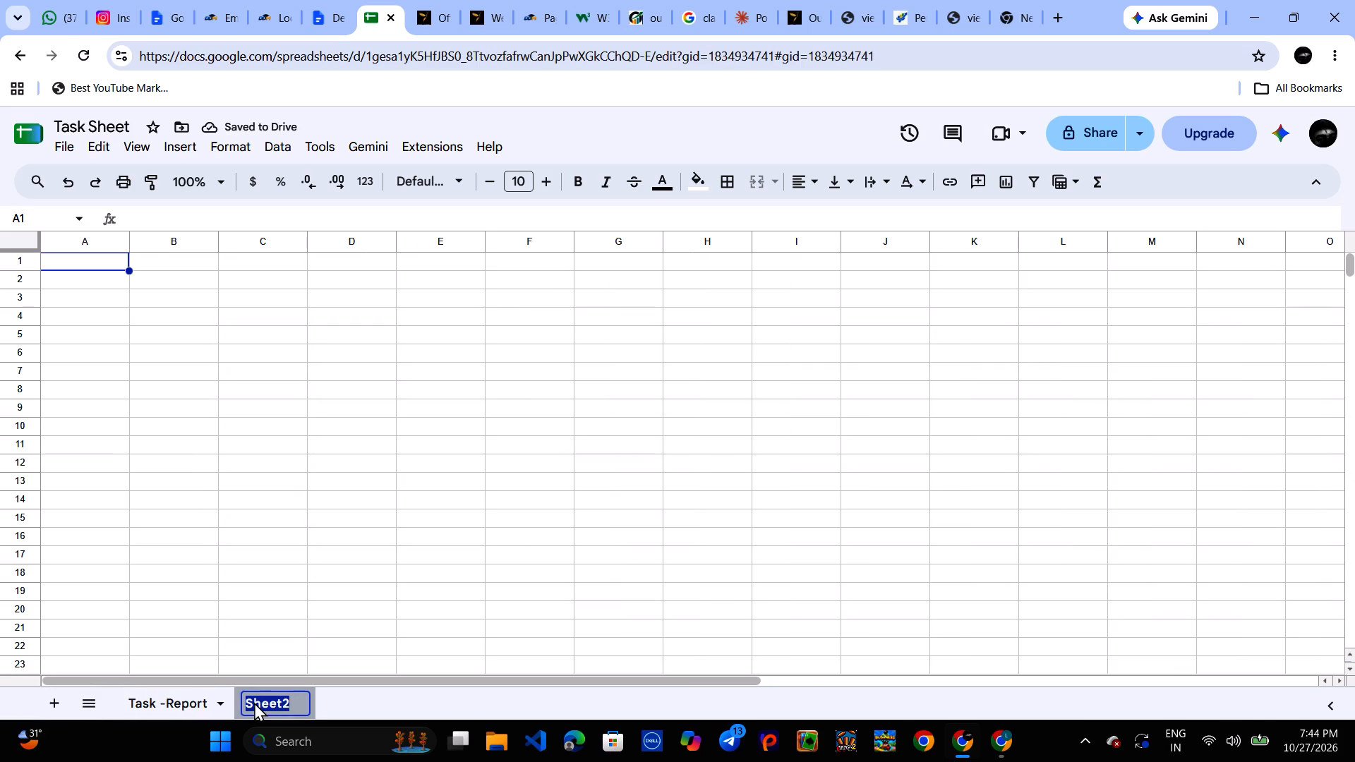
pyautogui.write('Provides')
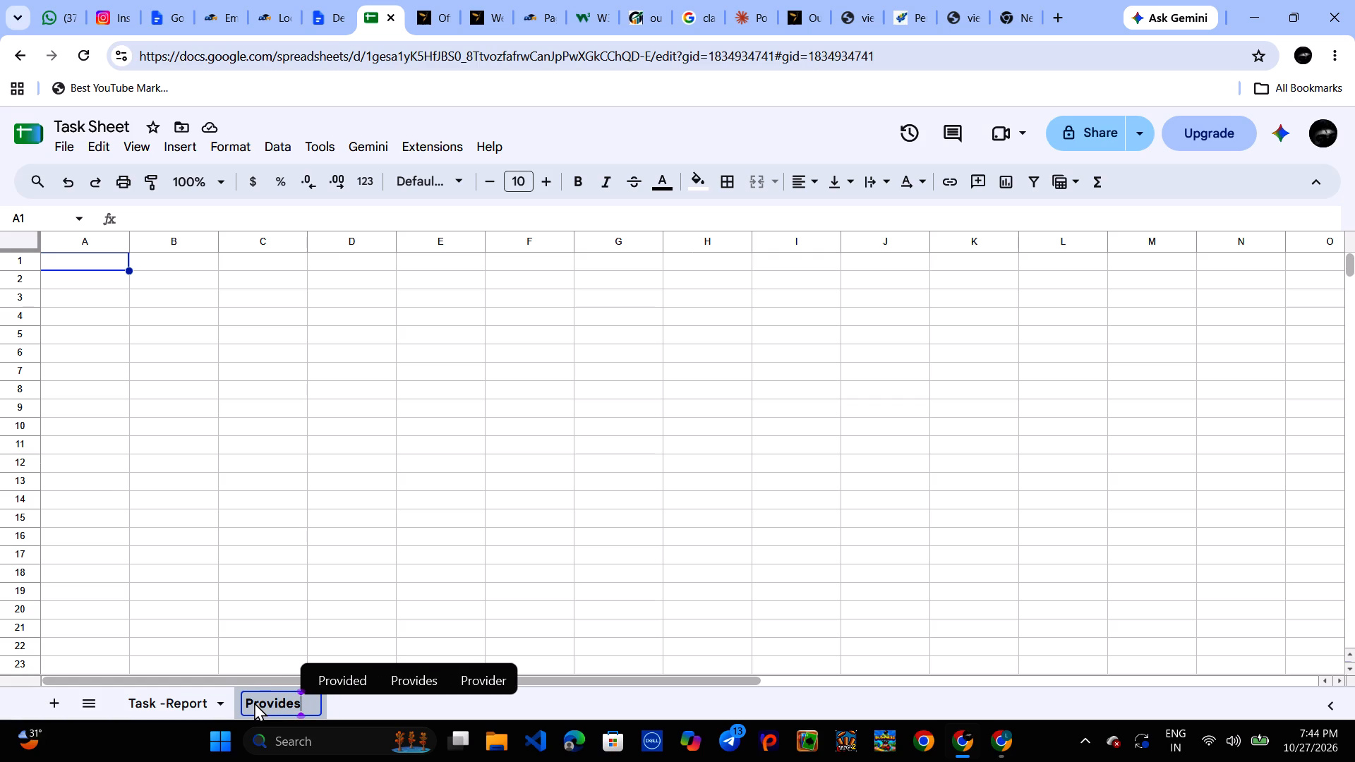
pyautogui.press('space')
pyautogui.write('or')
pyautogui.press('space')
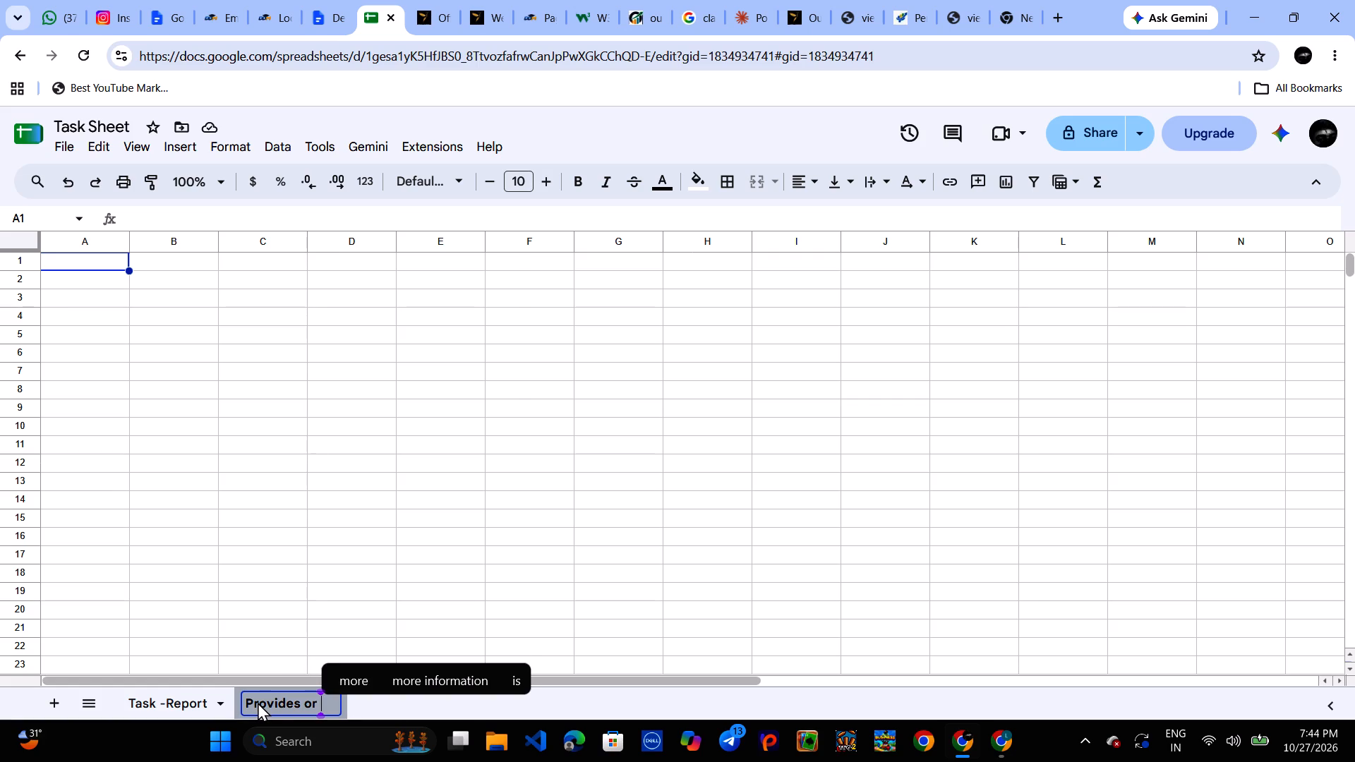
pyautogui.write('Runing')
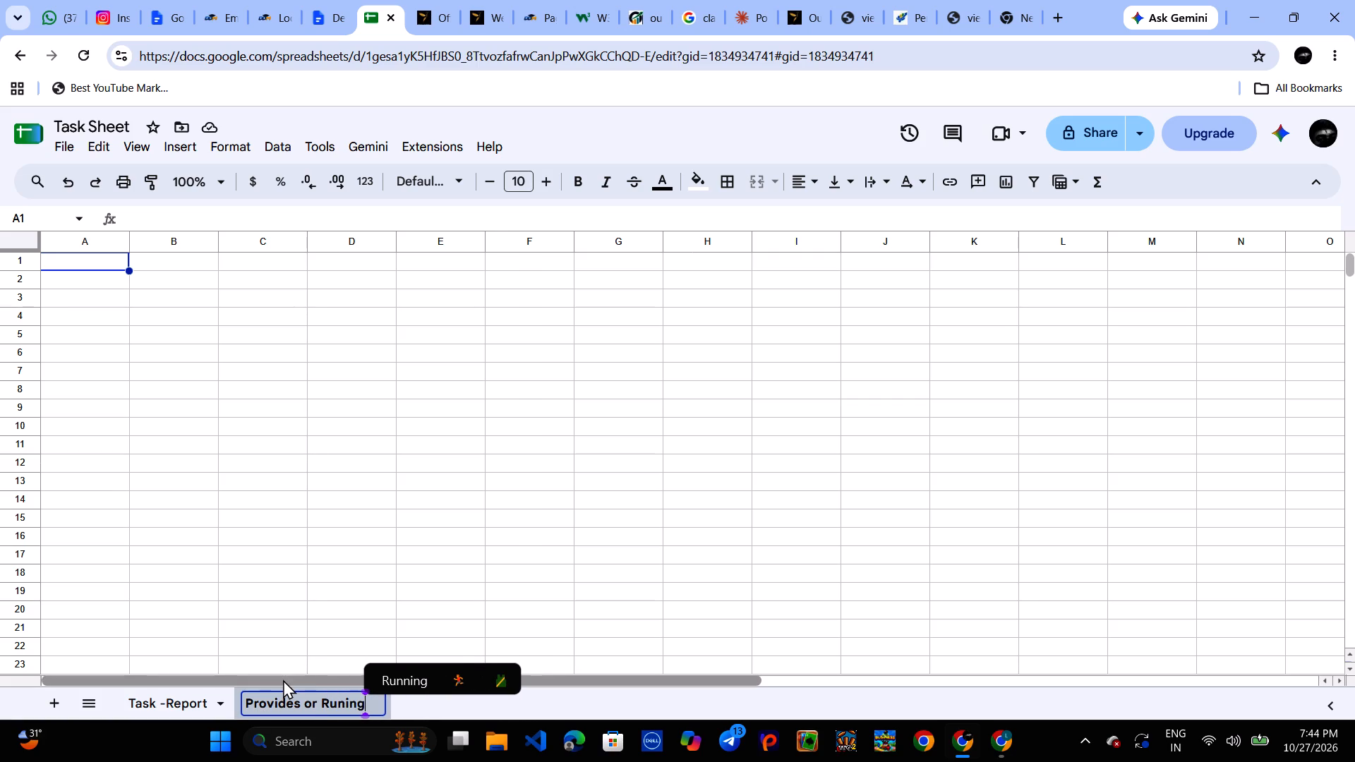
pyautogui.click(418, 679)
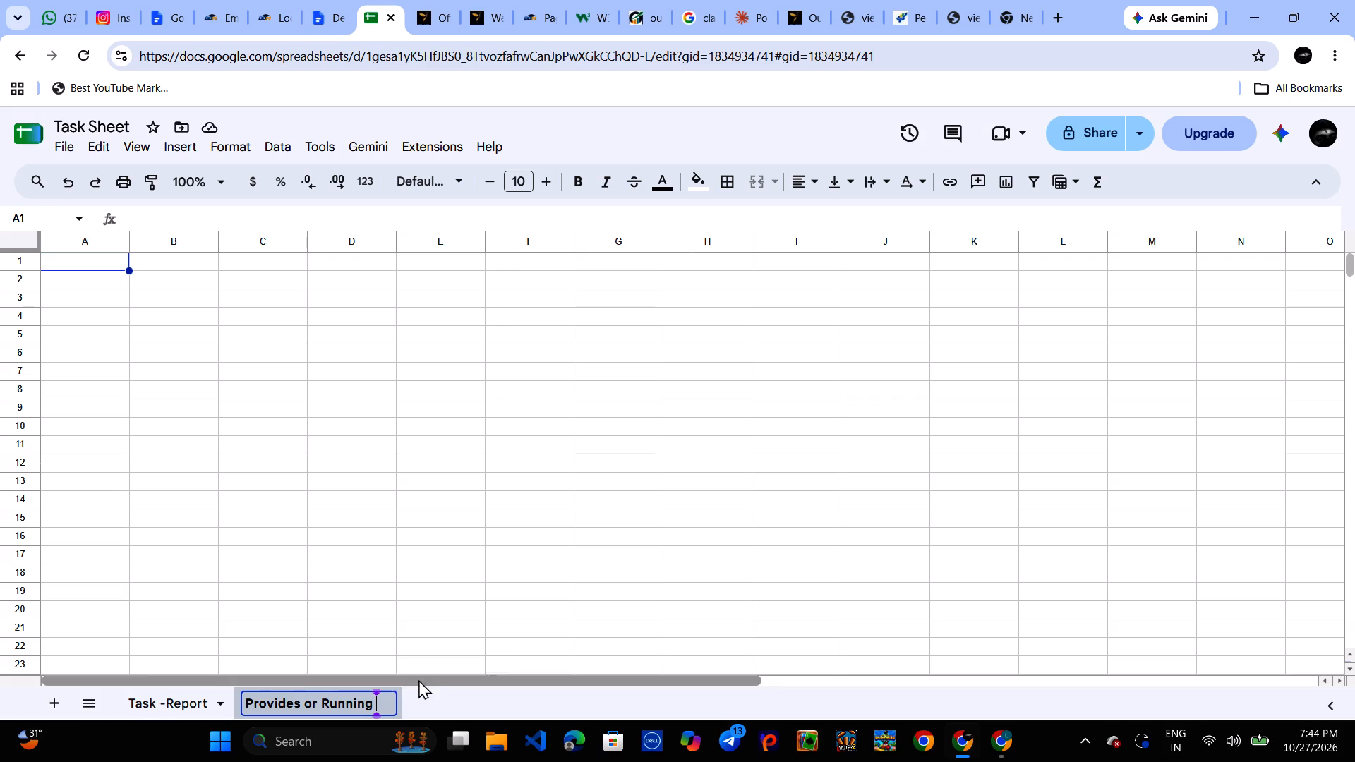
pyautogui.hotkey('shift', 't')
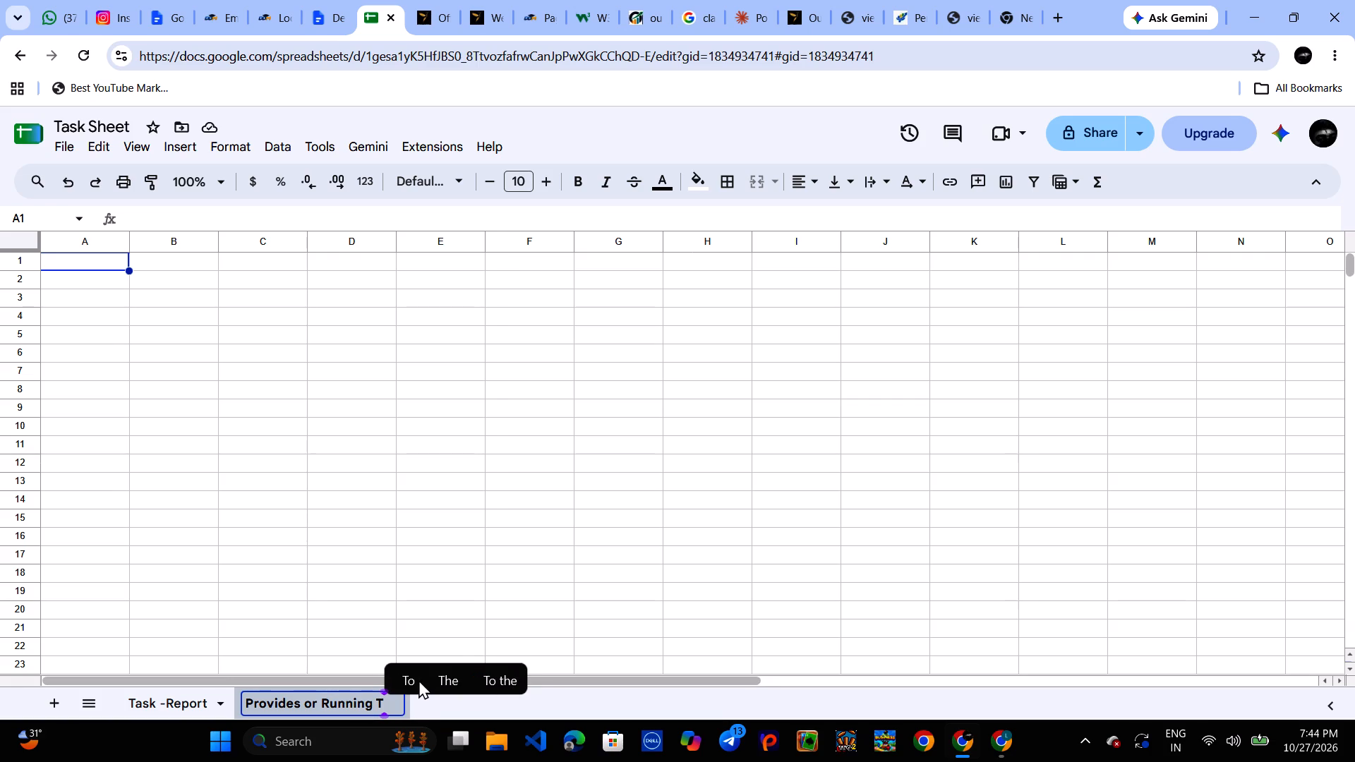
pyautogui.write('ask')
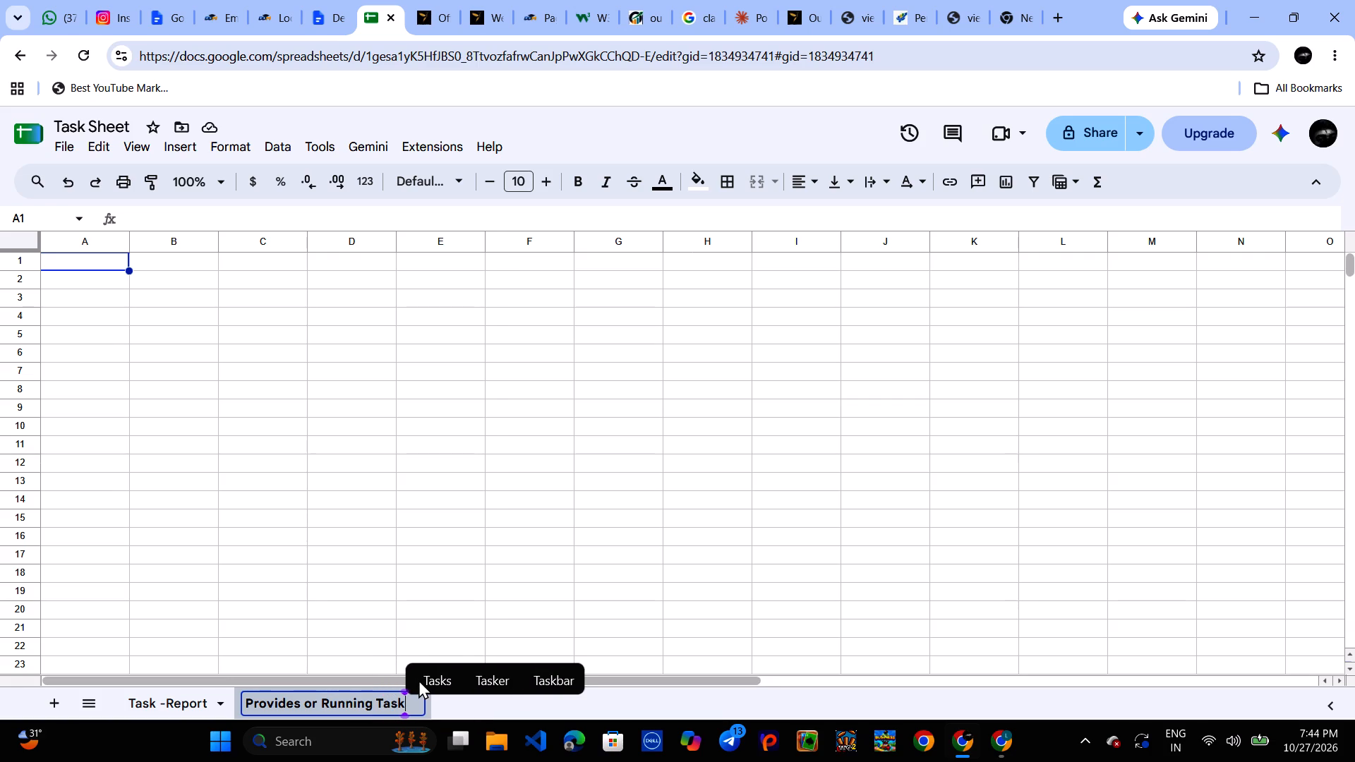
pyautogui.press('Return')
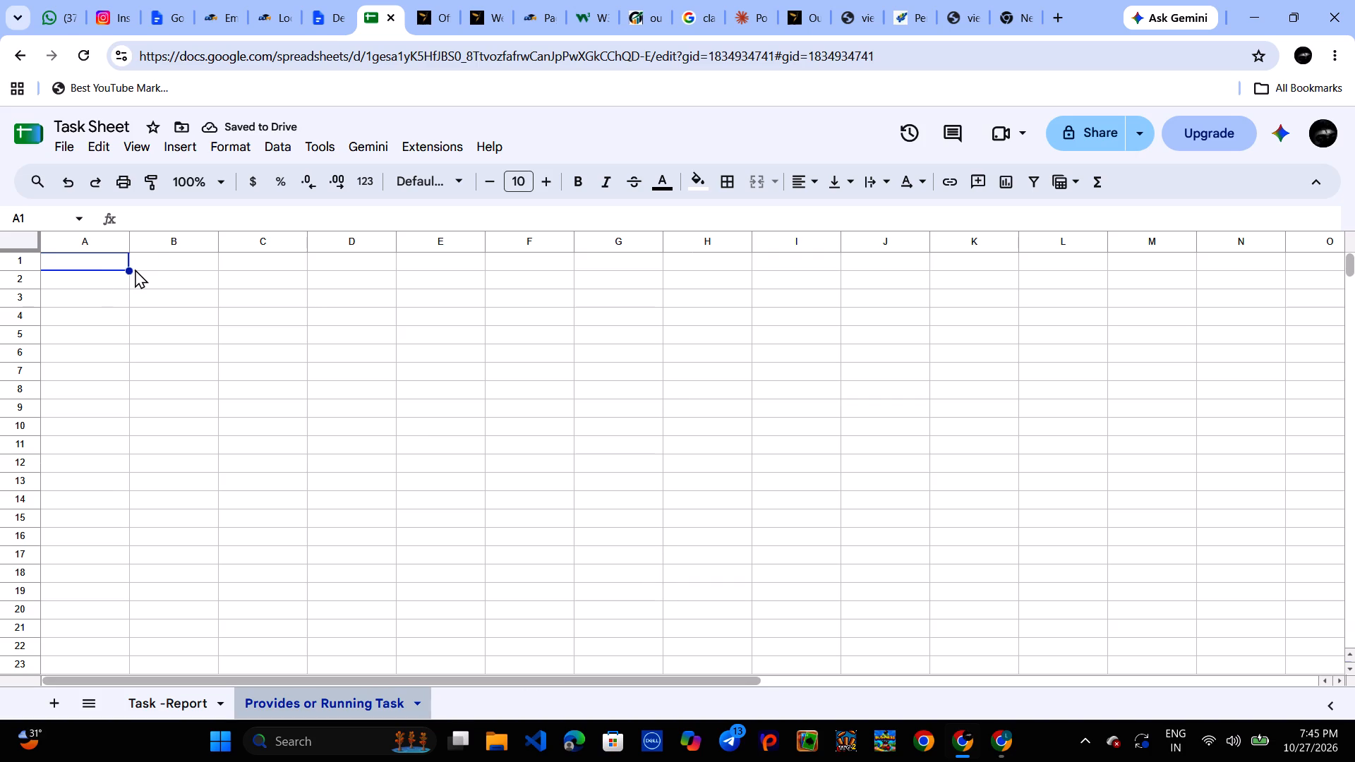
# Enter "Ankita" in cell A1 of the Provides or Running Task sheet.
pyautogui.tripleClick(93, 258)
pyautogui.hotkey('shift', 'a')
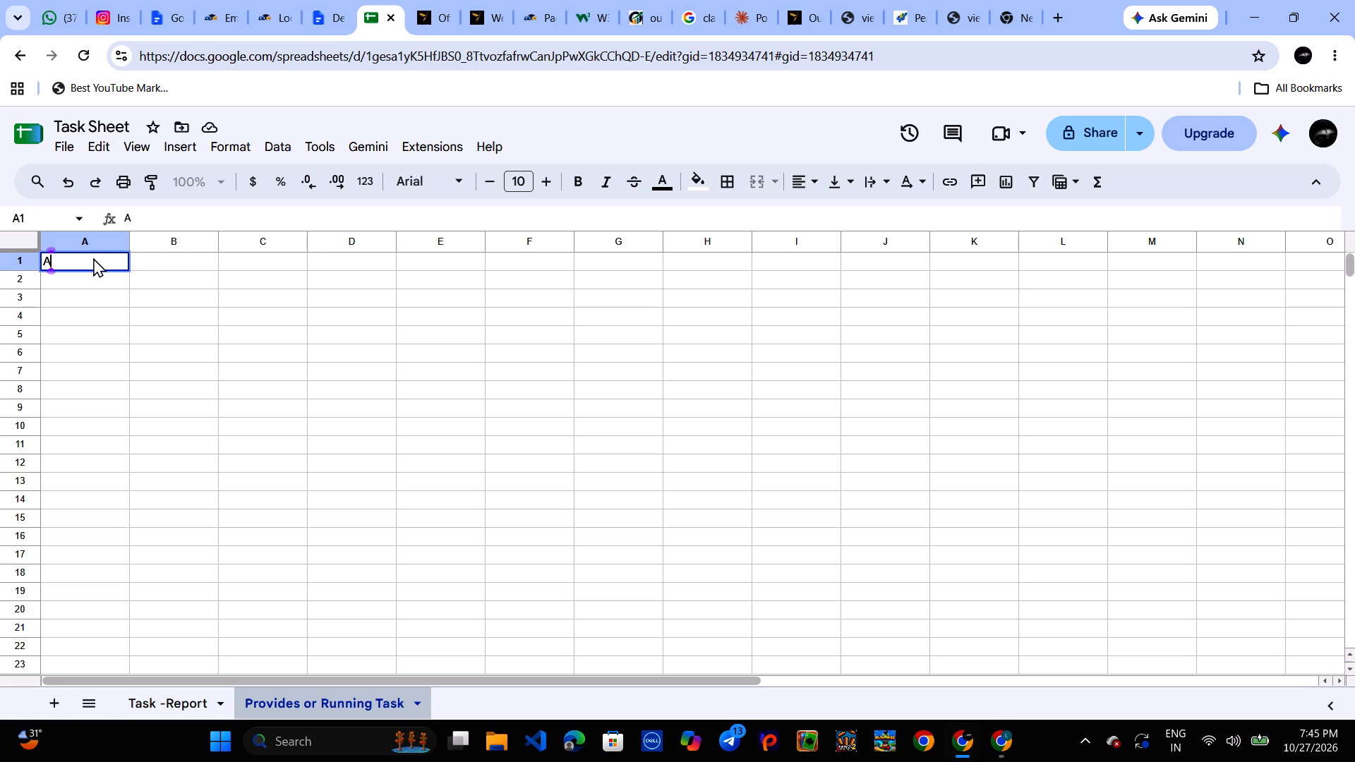
pyautogui.write('nkit')
pyautogui.press('a')
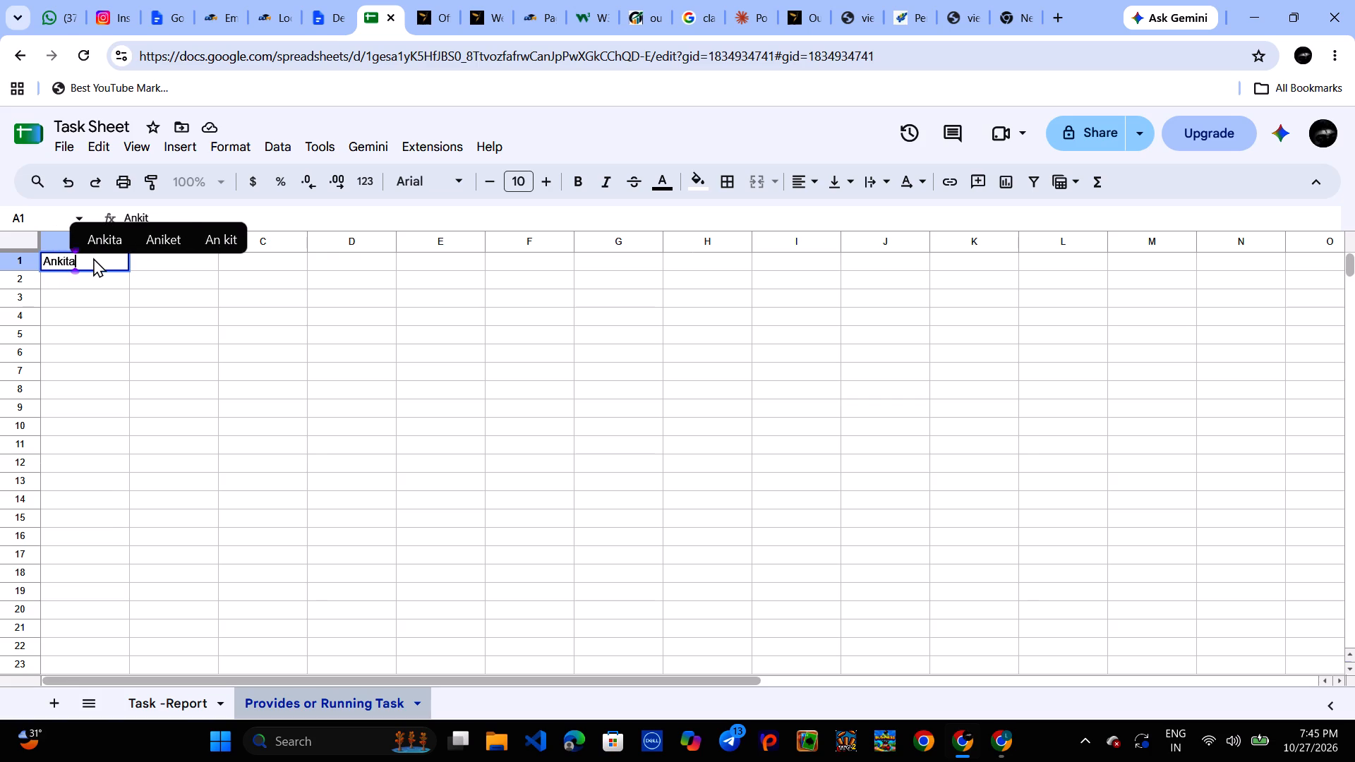
pyautogui.click(158, 262)
pyautogui.click(158, 262)
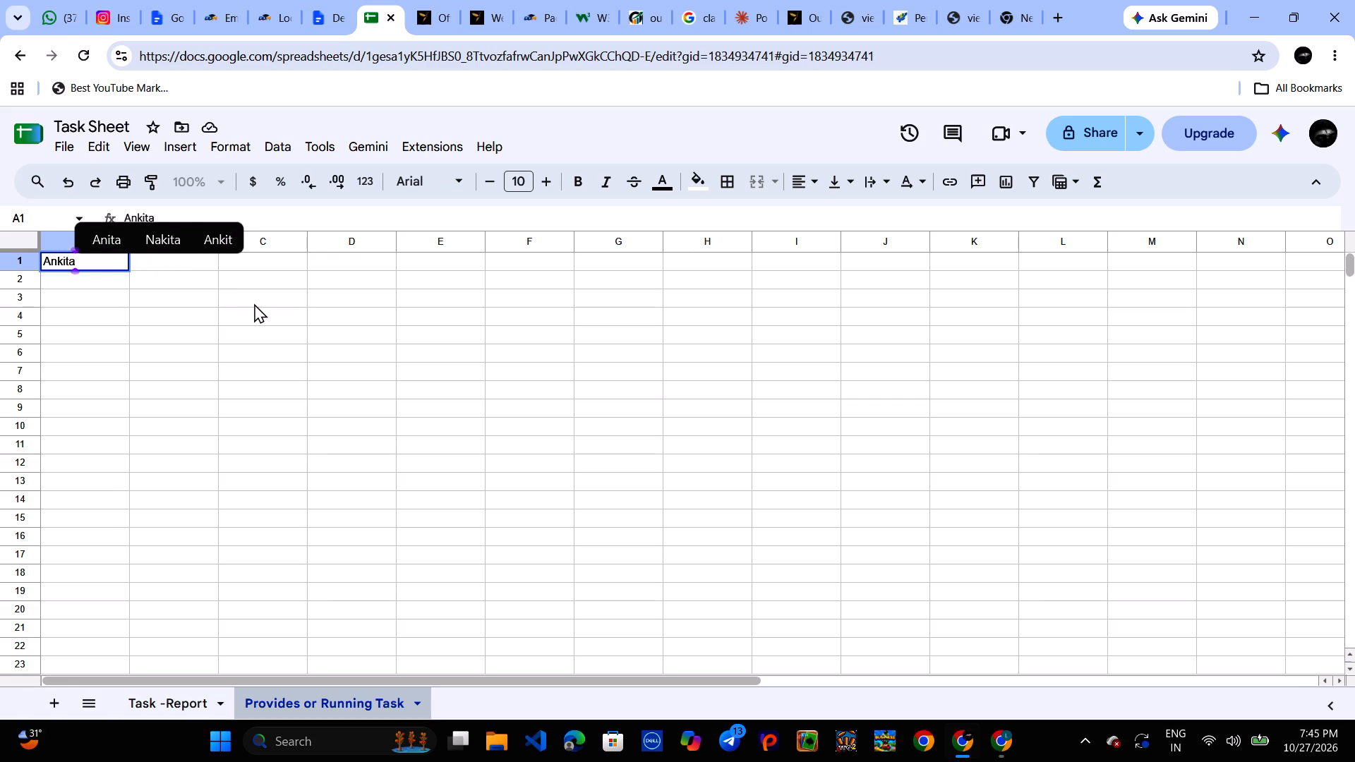
pyautogui.click(254, 303)
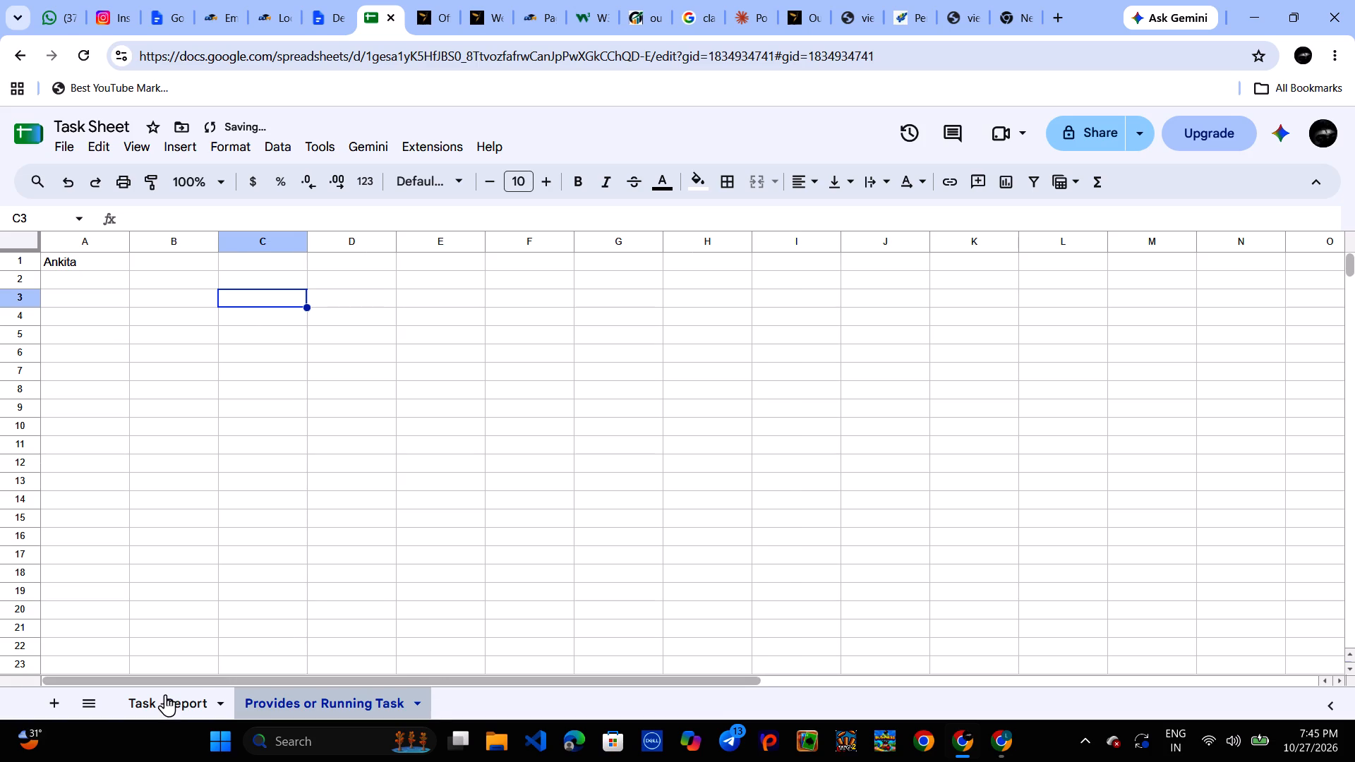
# Copy the Work Status column from the Task -Report sheet into column B of the Provides or Running Task sheet.
pyautogui.click(165, 694)
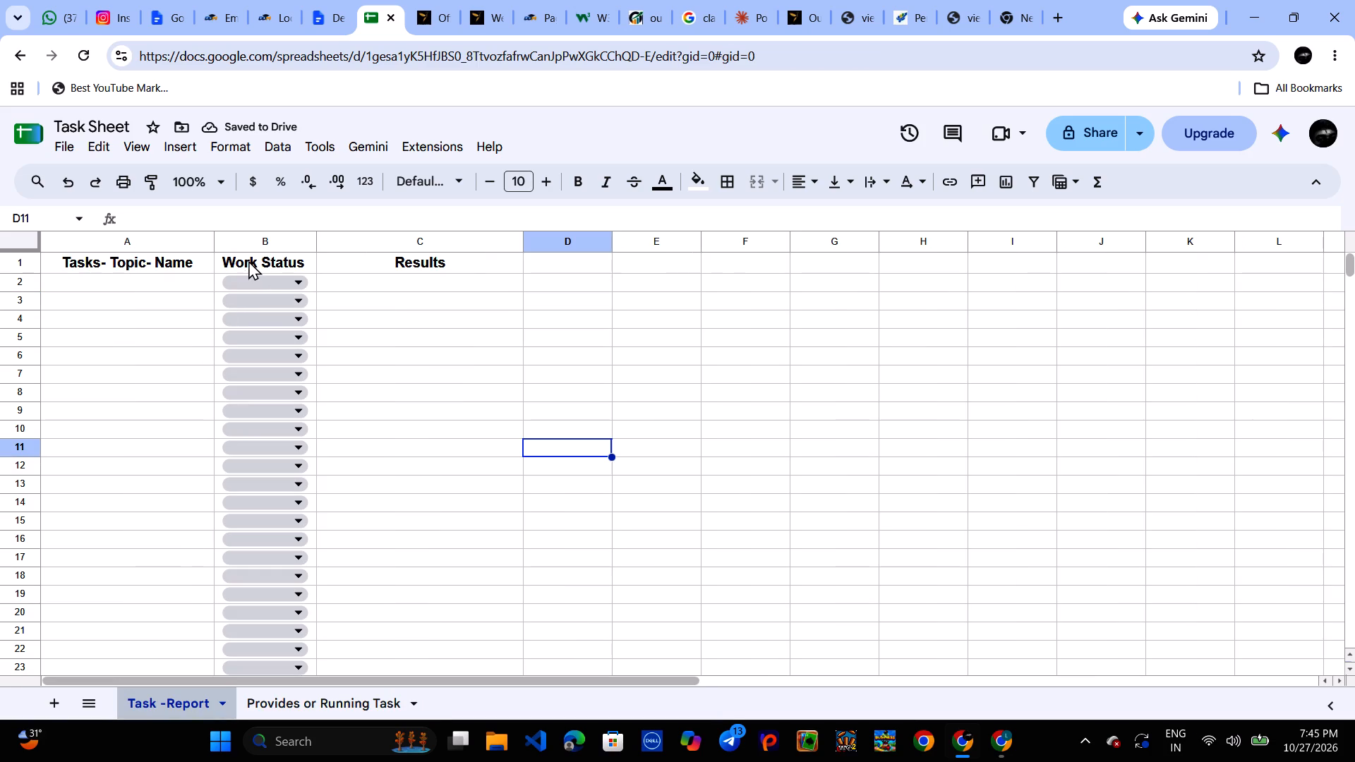
pyautogui.click(251, 244)
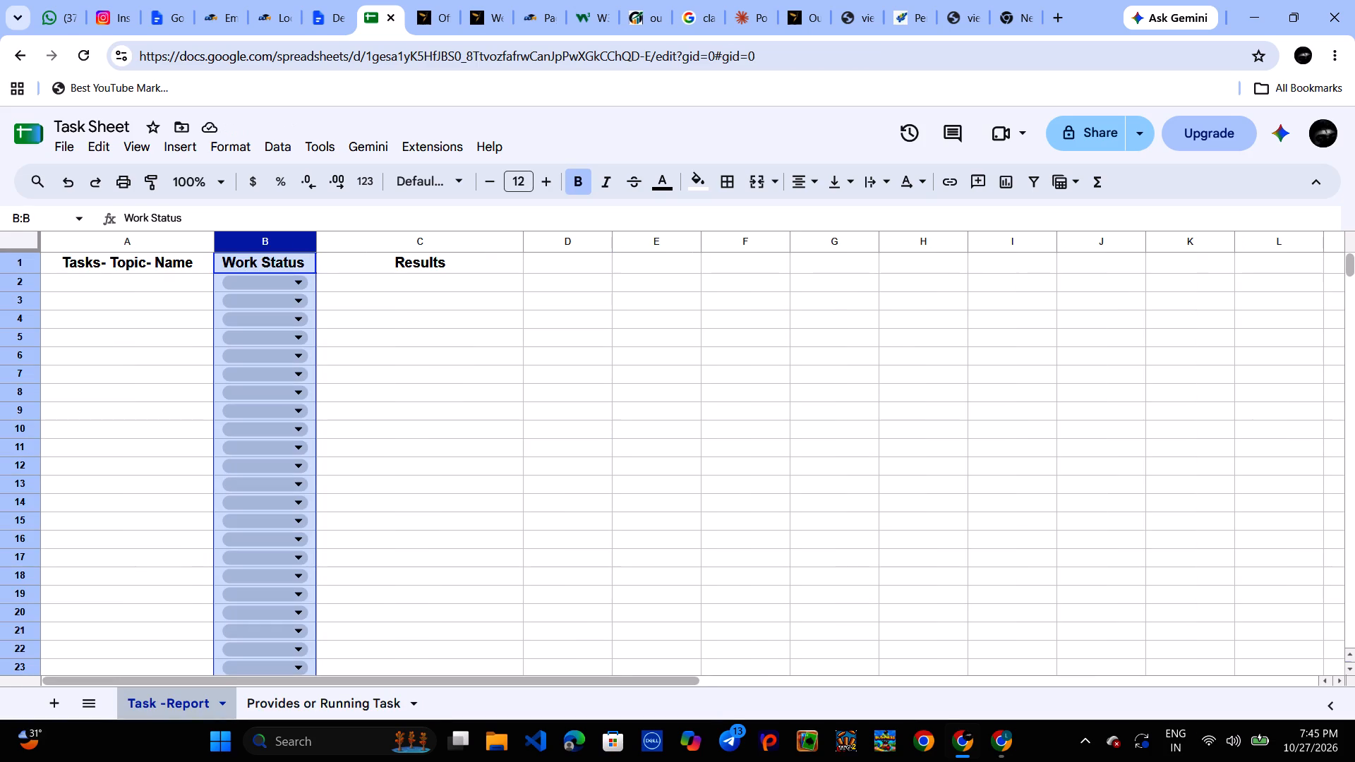
pyautogui.hotkey('ctrl', 'c')
pyautogui.click(276, 693)
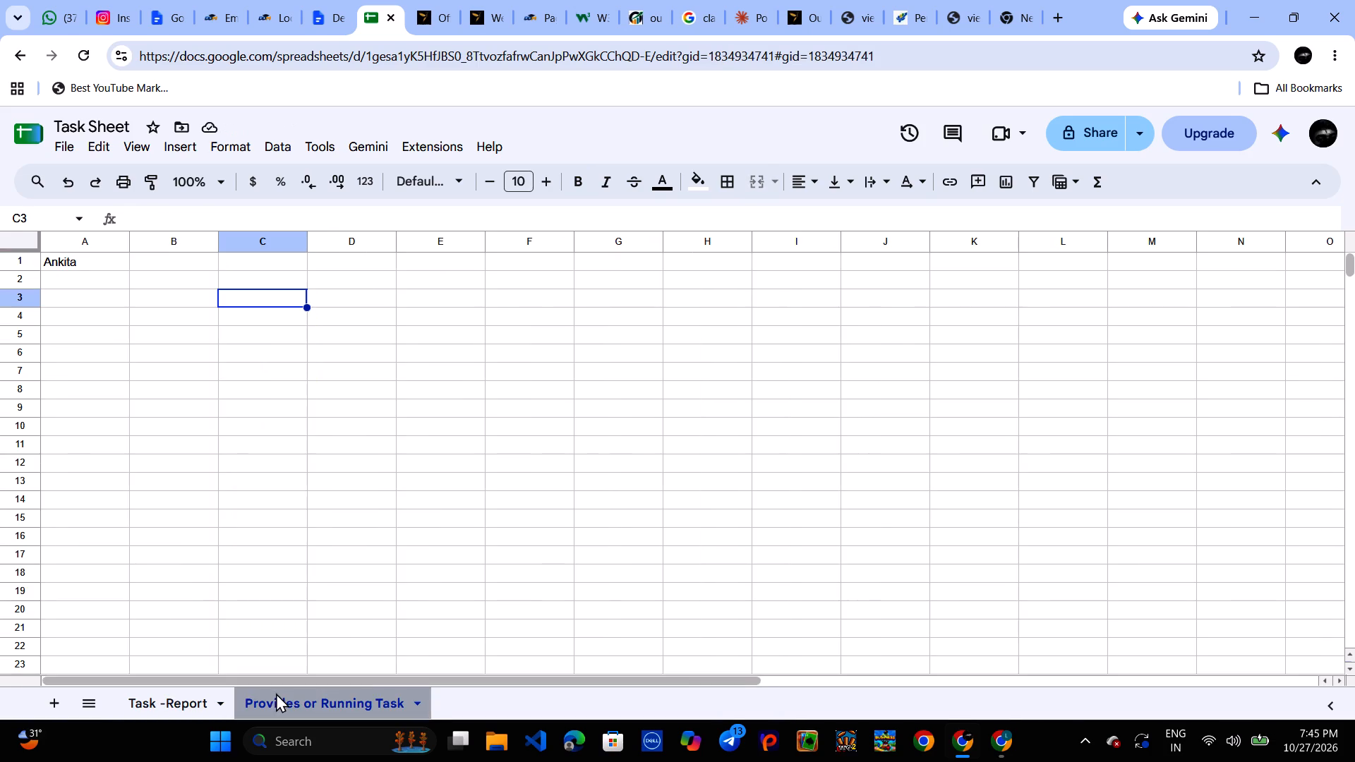
pyautogui.click(162, 262)
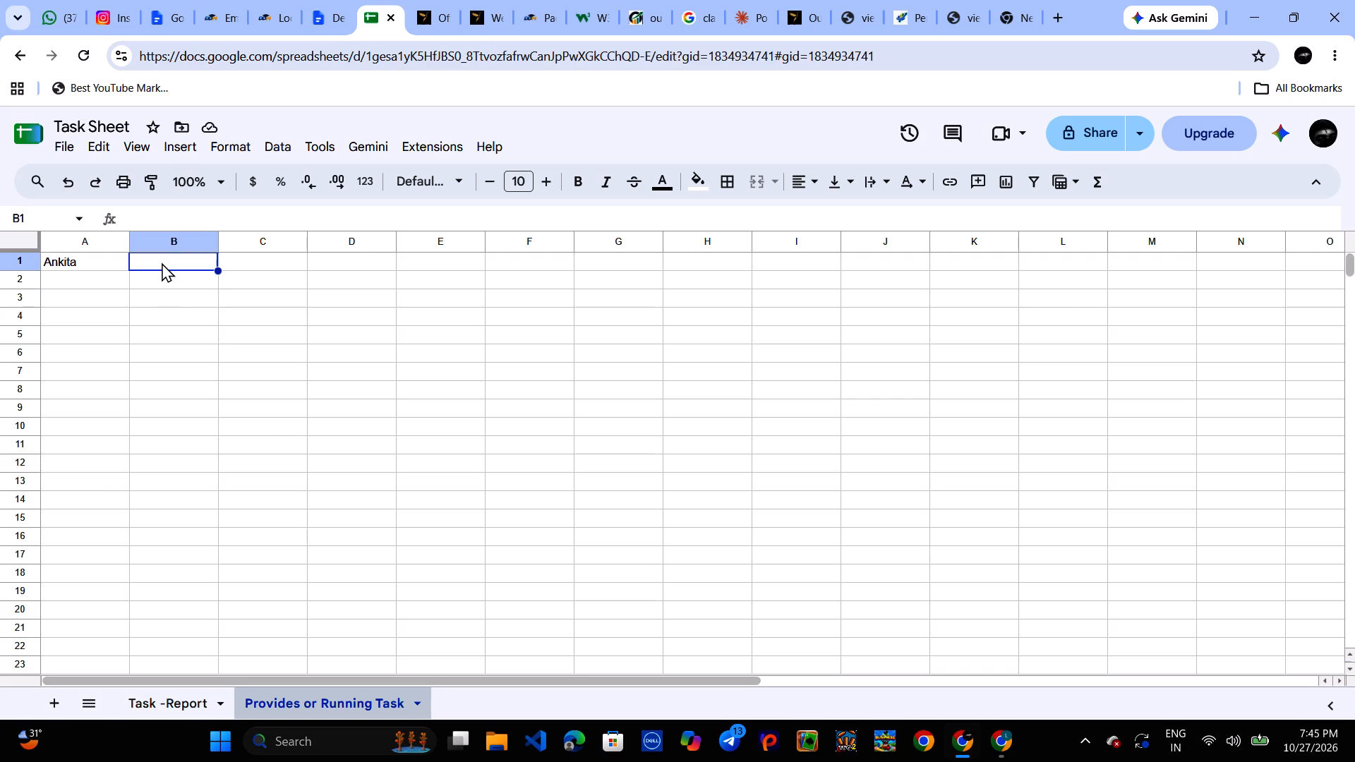
pyautogui.hotkey('ctrl', 'v')
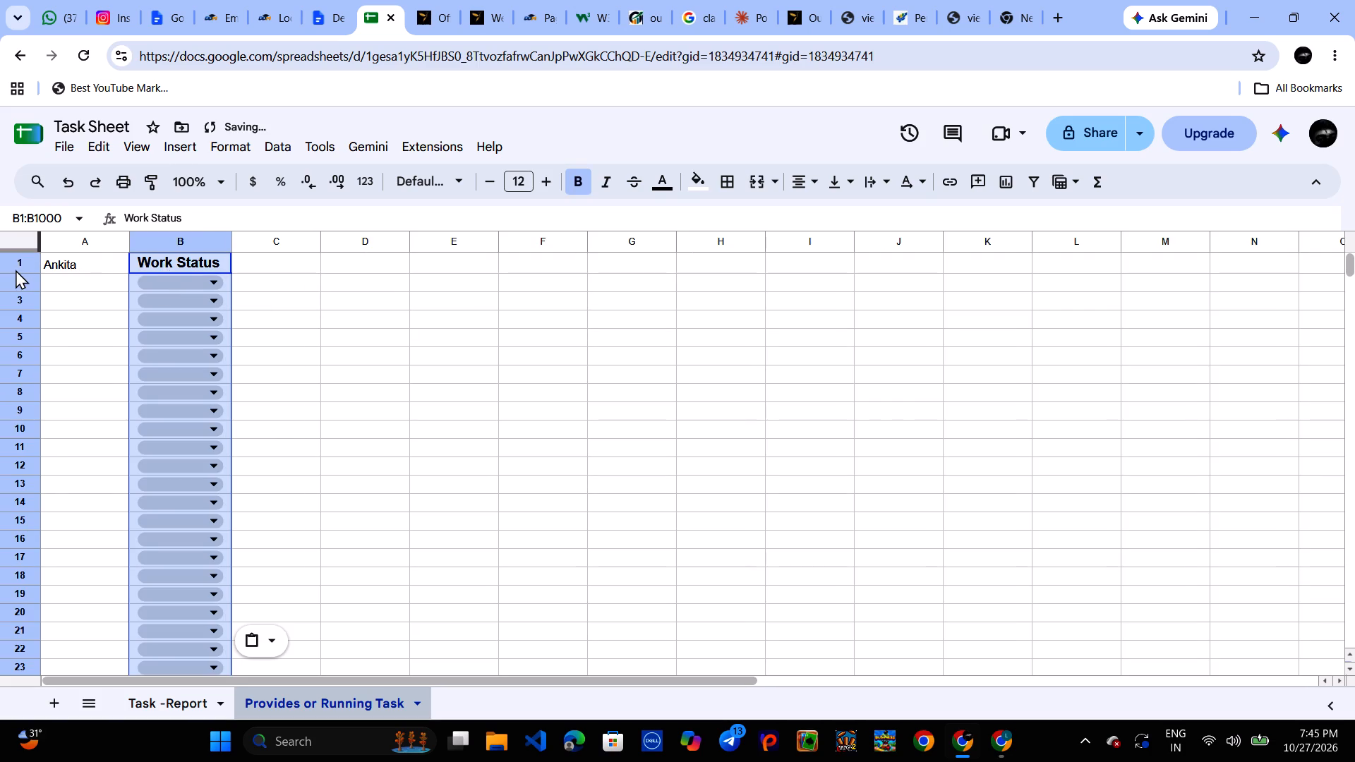
# Make header row 1 of the Provides or Running Task sheet bold with font size 12.
pyautogui.click(13, 260)
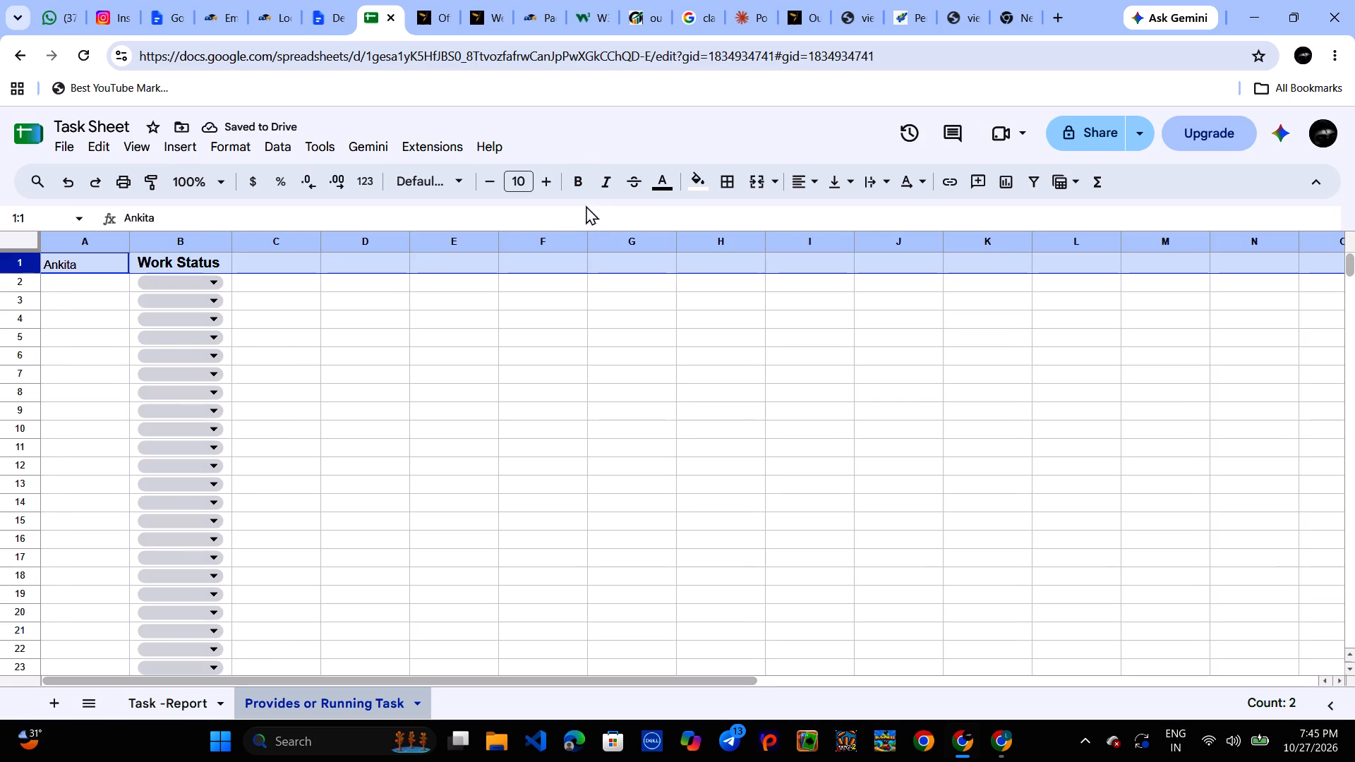
pyautogui.click(574, 190)
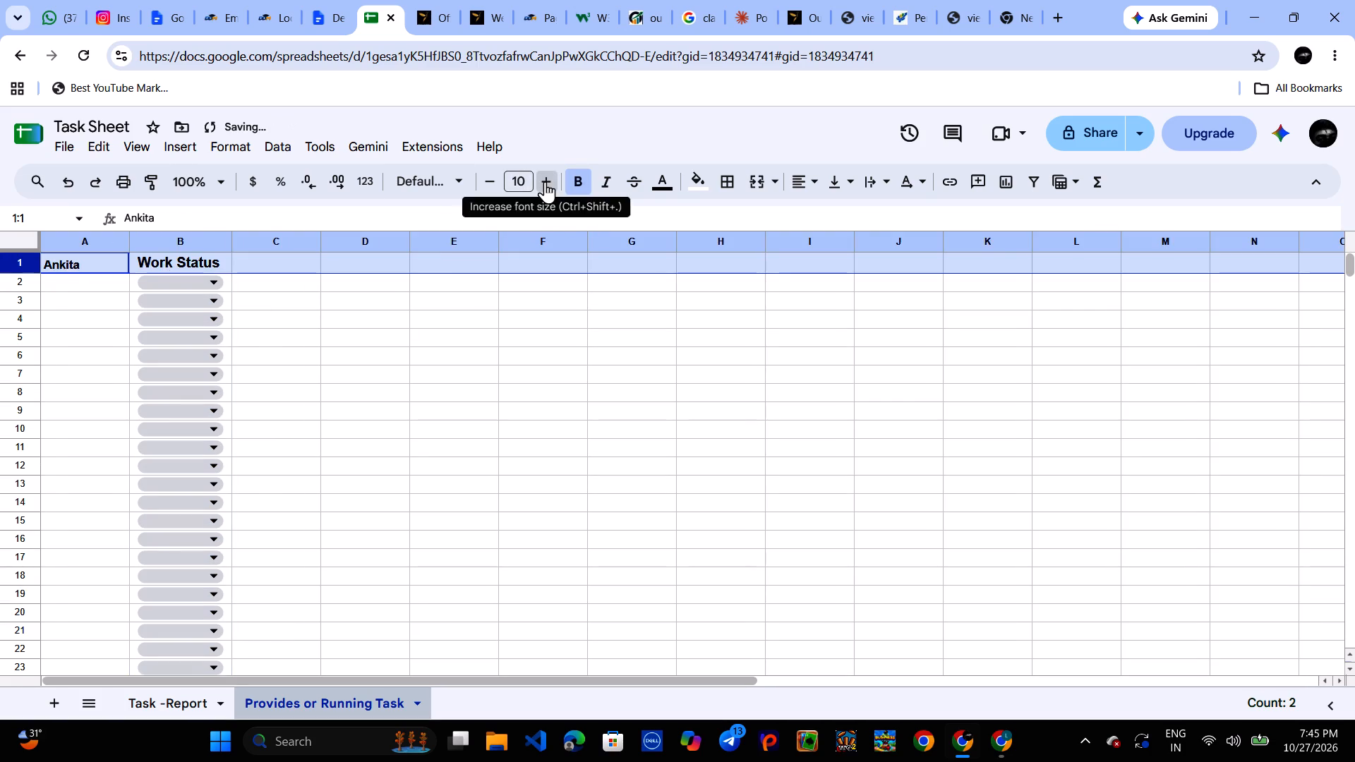
pyautogui.click(545, 181)
pyautogui.click(545, 181)
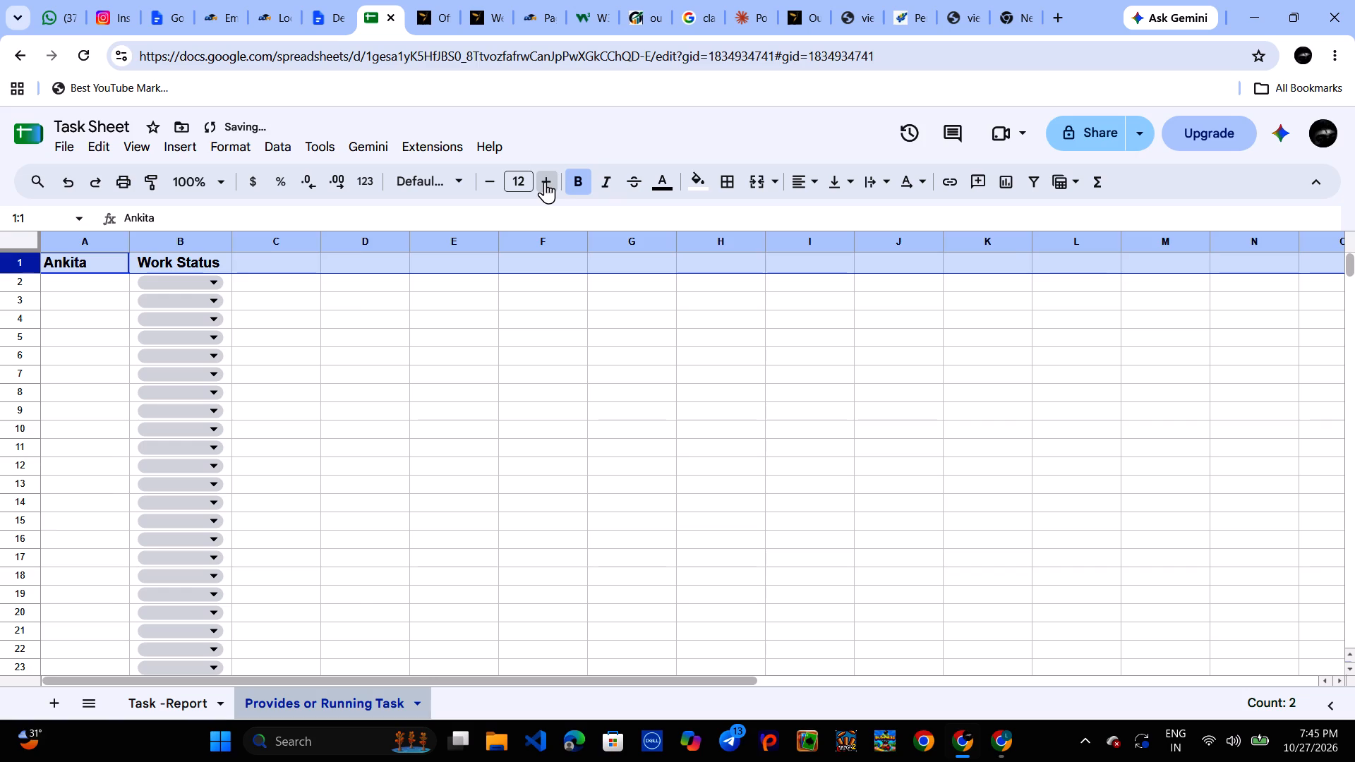
pyautogui.click(468, 372)
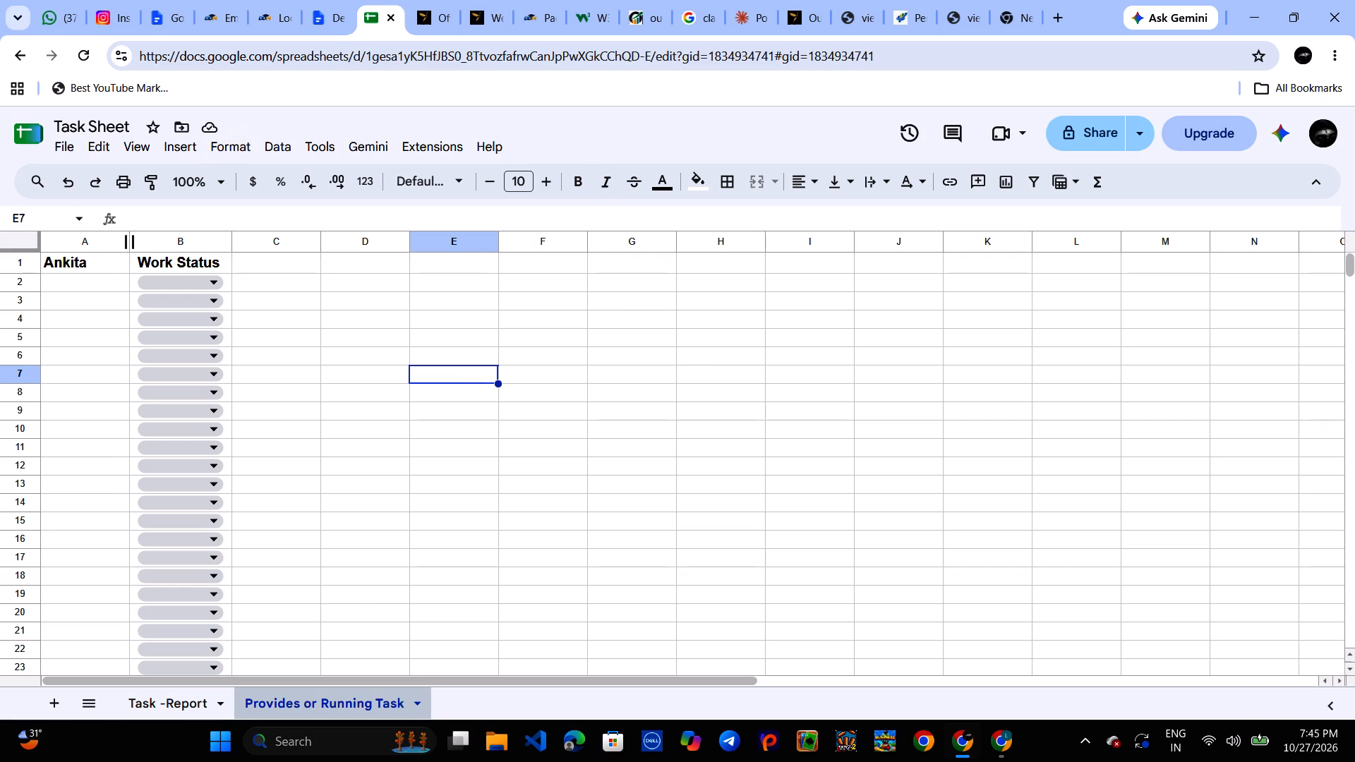
# Widen column A of the Provides or Running Task sheet to about three times its width.
pyautogui.moveTo(128, 236); pyautogui.dragTo(320, 246)
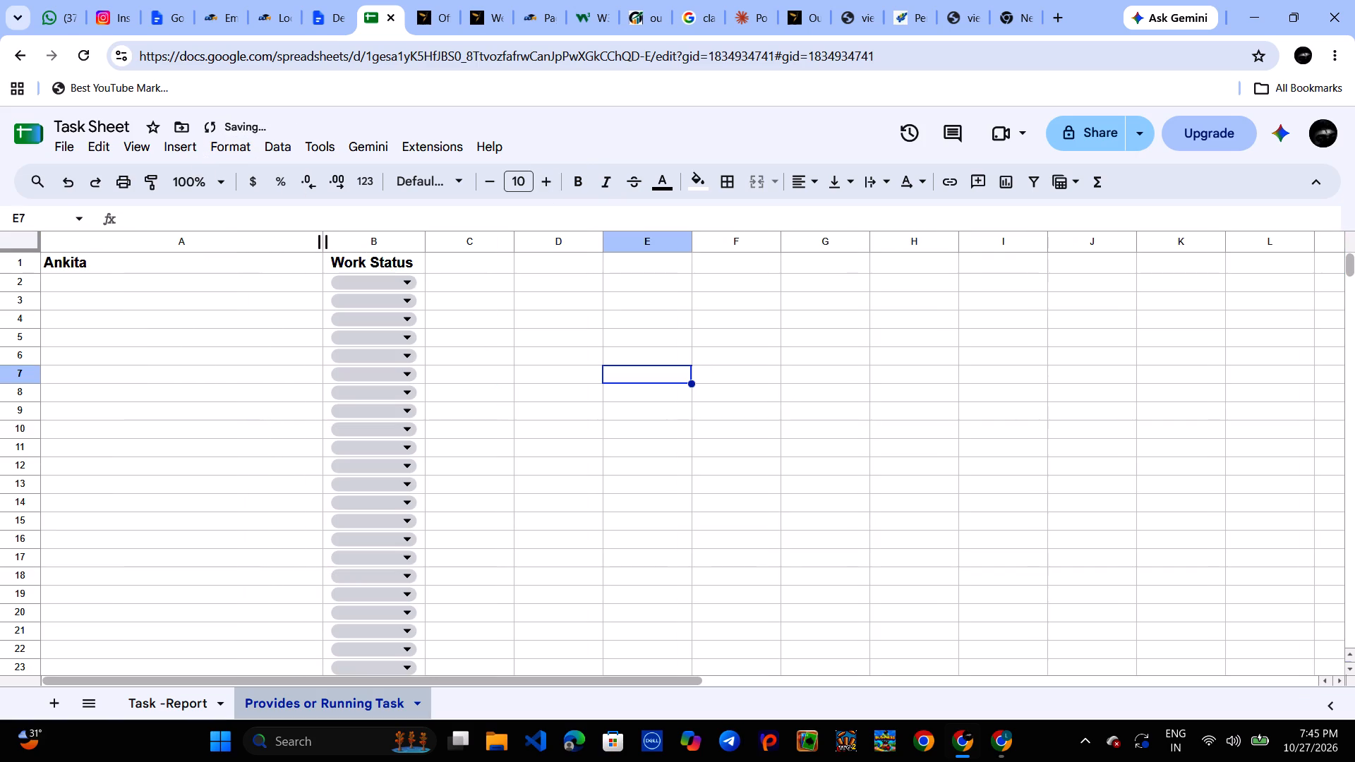
# Extend the header in cell A1 of the Provides or Running Task sheet to read "Ankita Tasks".
pyautogui.click(138, 258)
pyautogui.click(138, 258)
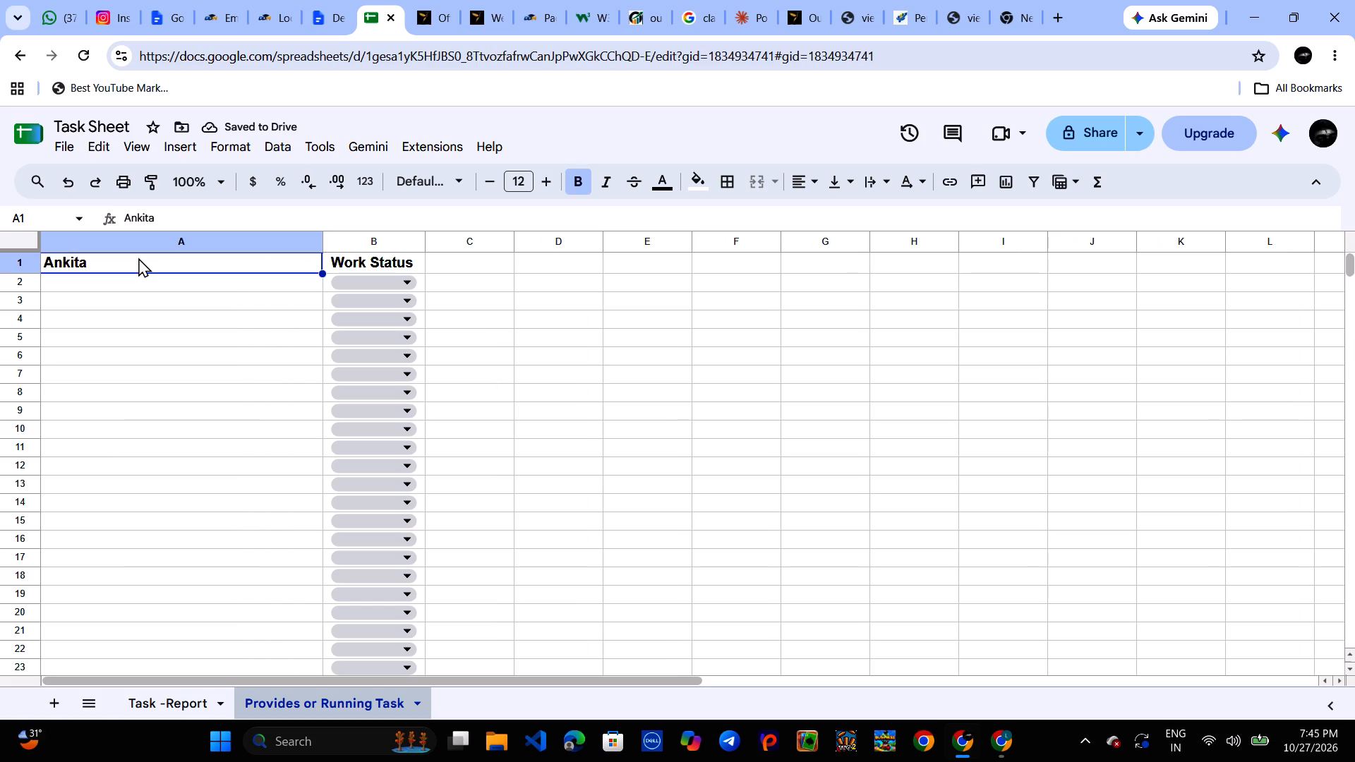
pyautogui.doubleClick(138, 258)
pyautogui.press('space')
pyautogui.write('Tasks')
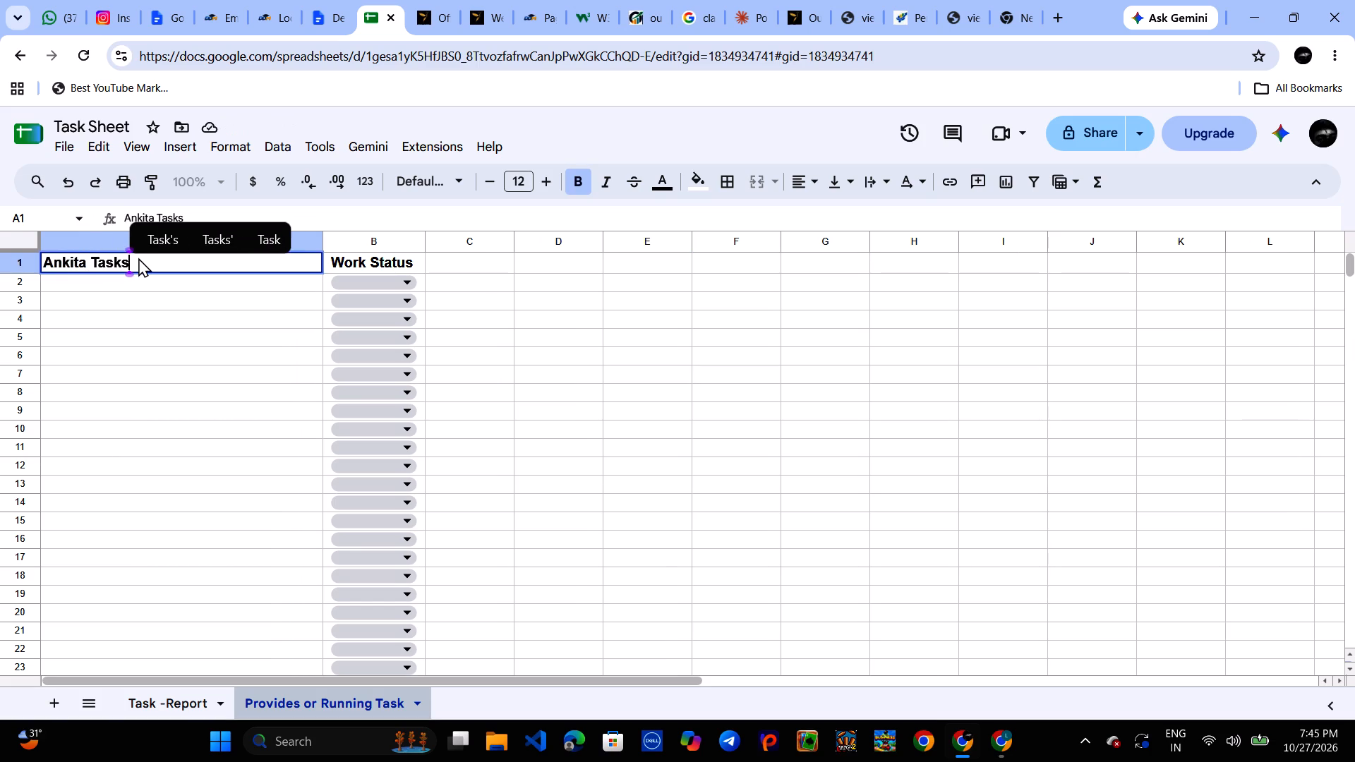
pyautogui.click(246, 342)
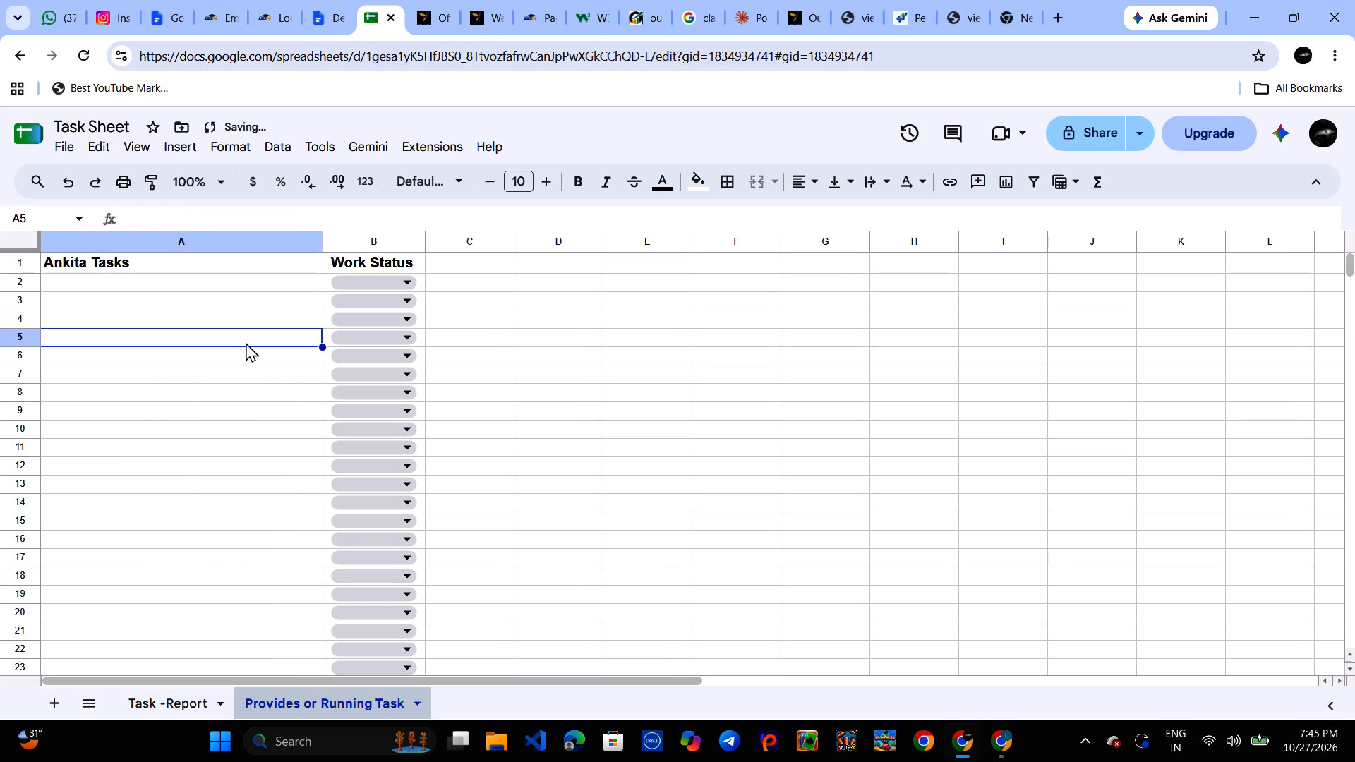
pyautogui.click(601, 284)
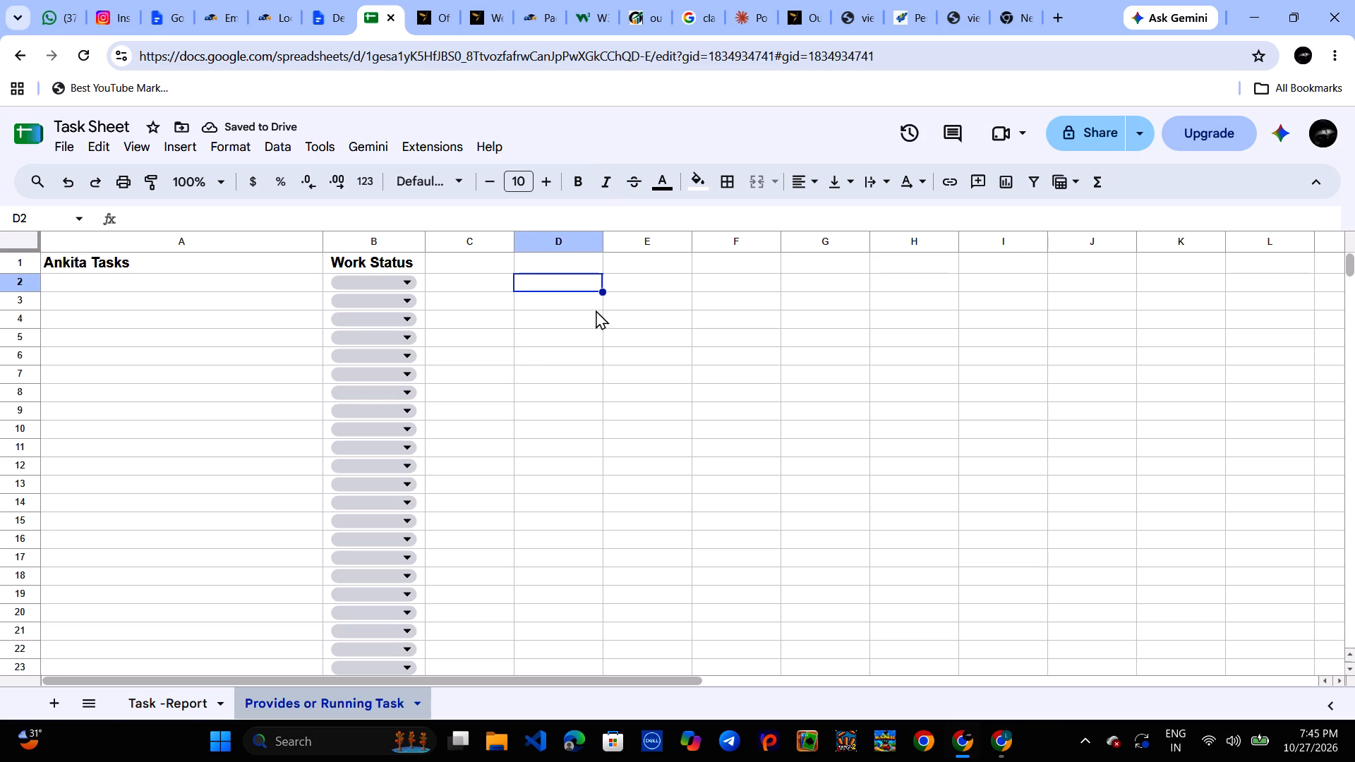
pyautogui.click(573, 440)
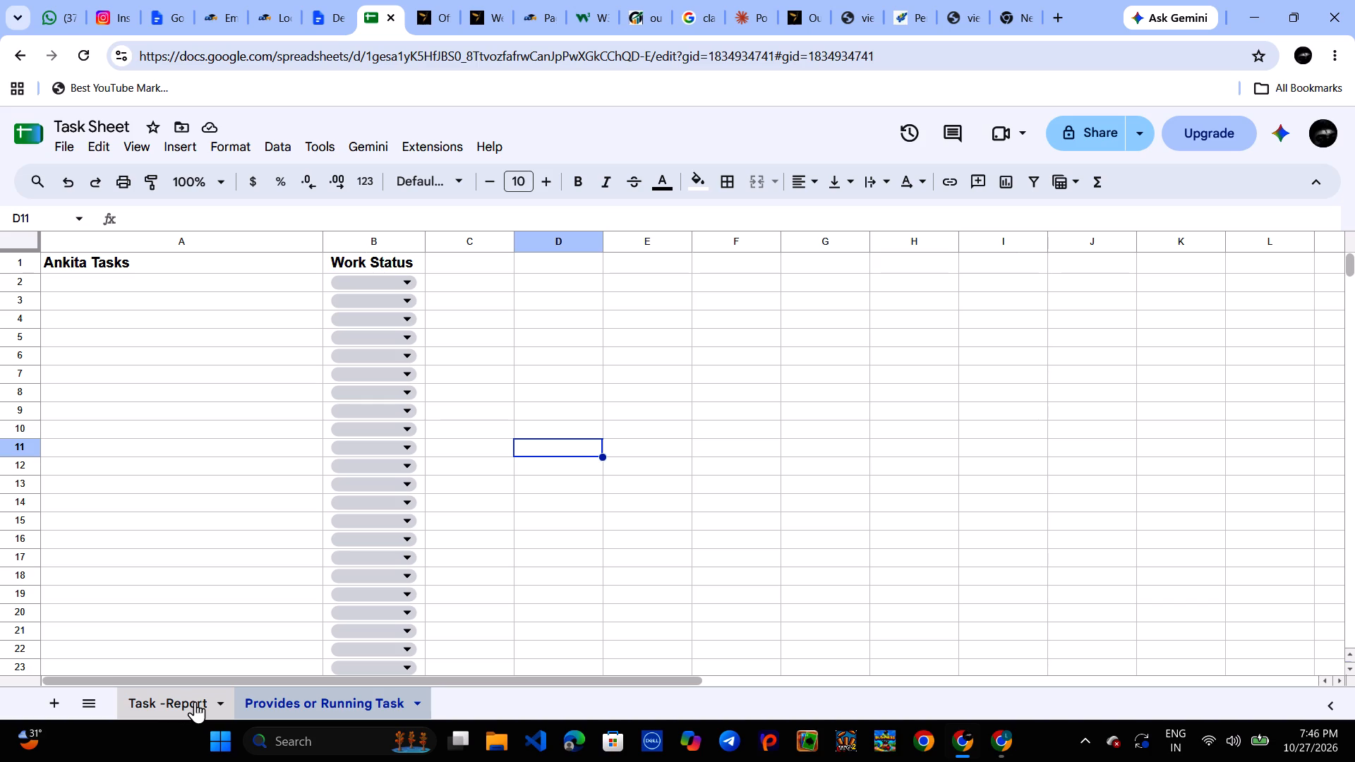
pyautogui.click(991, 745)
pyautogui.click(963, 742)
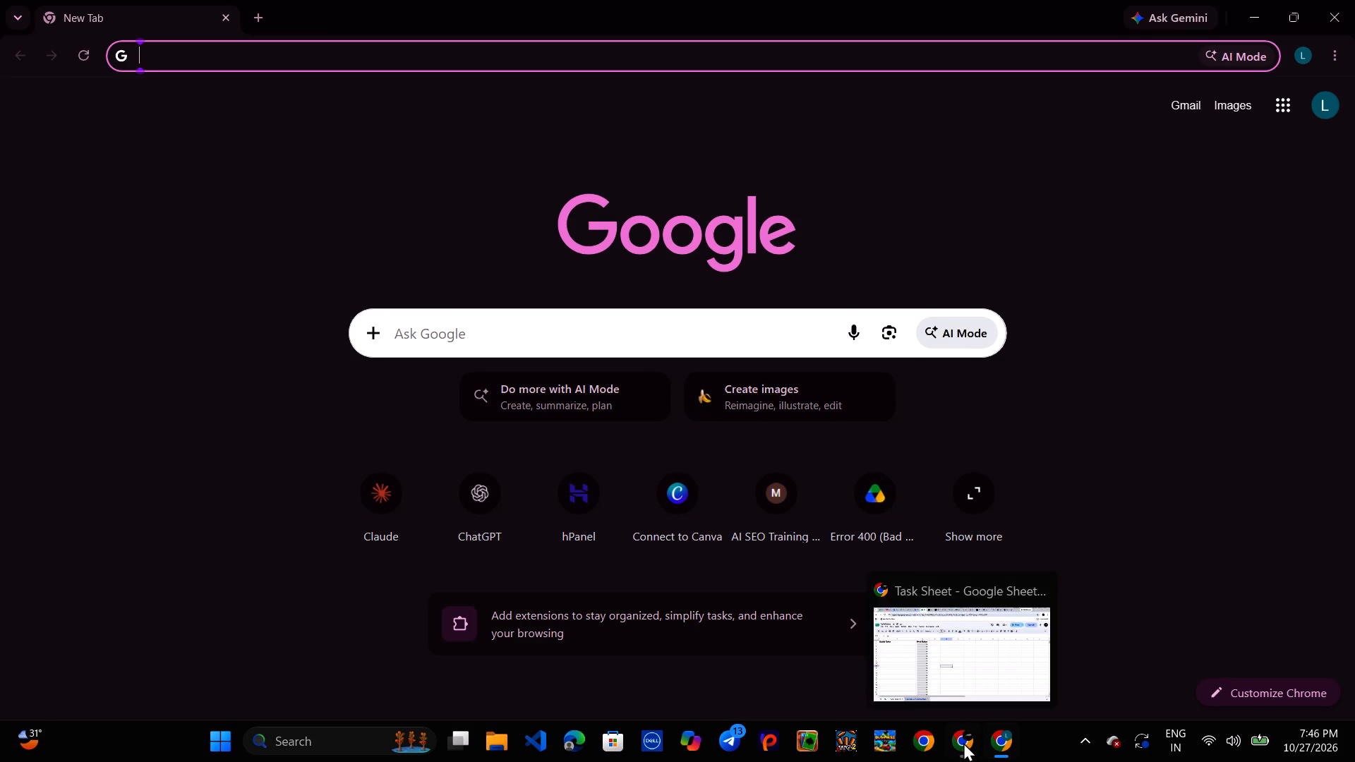
# Change the Results header in cell C1 of the Task -Report sheet to "Results/URL".
pyautogui.click(160, 710)
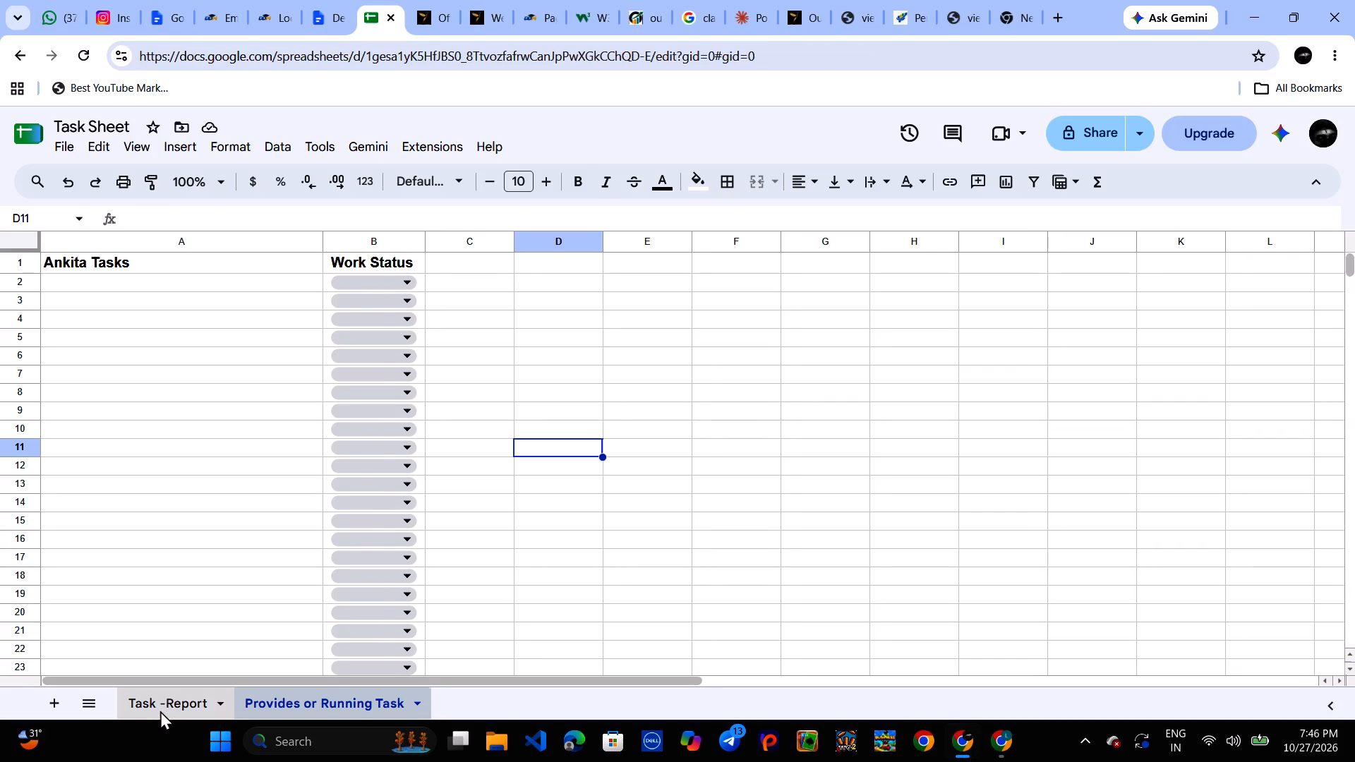
pyautogui.click(399, 260)
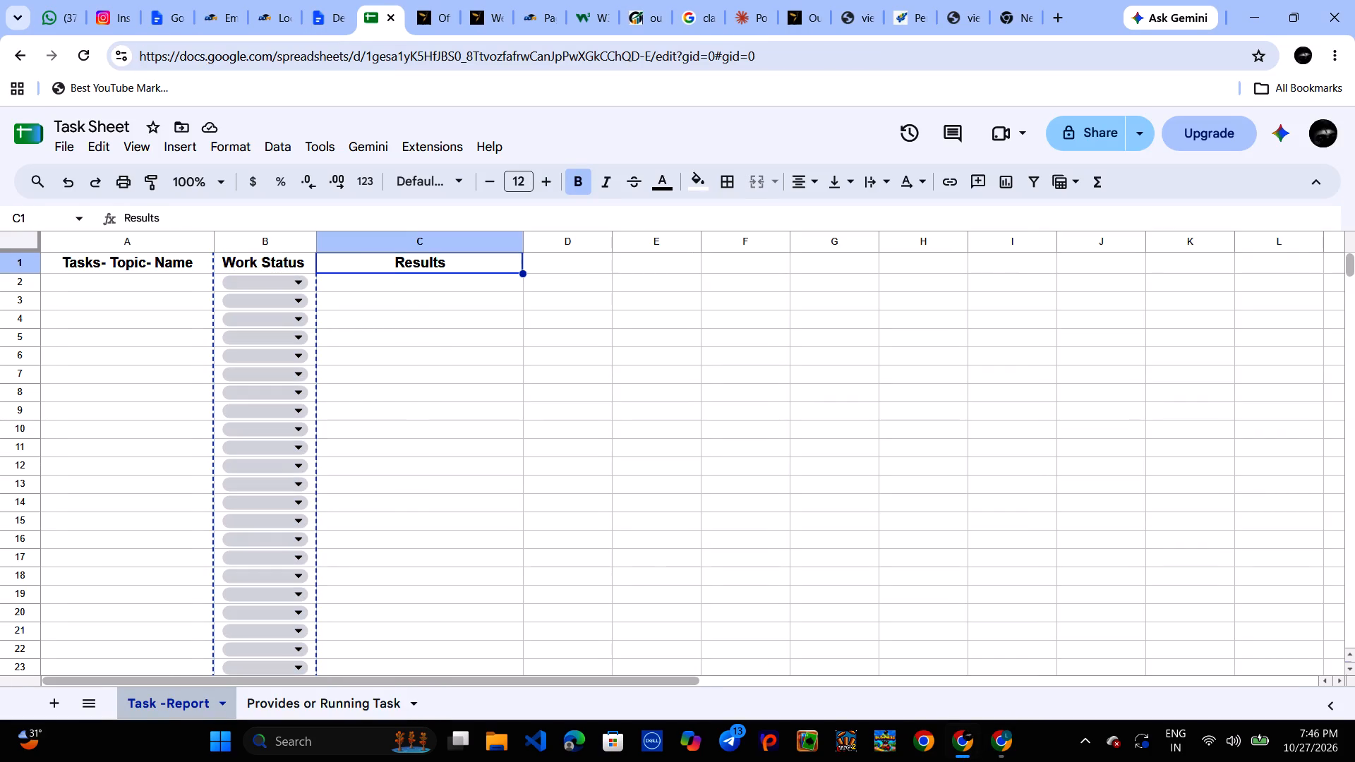
pyautogui.click(476, 285)
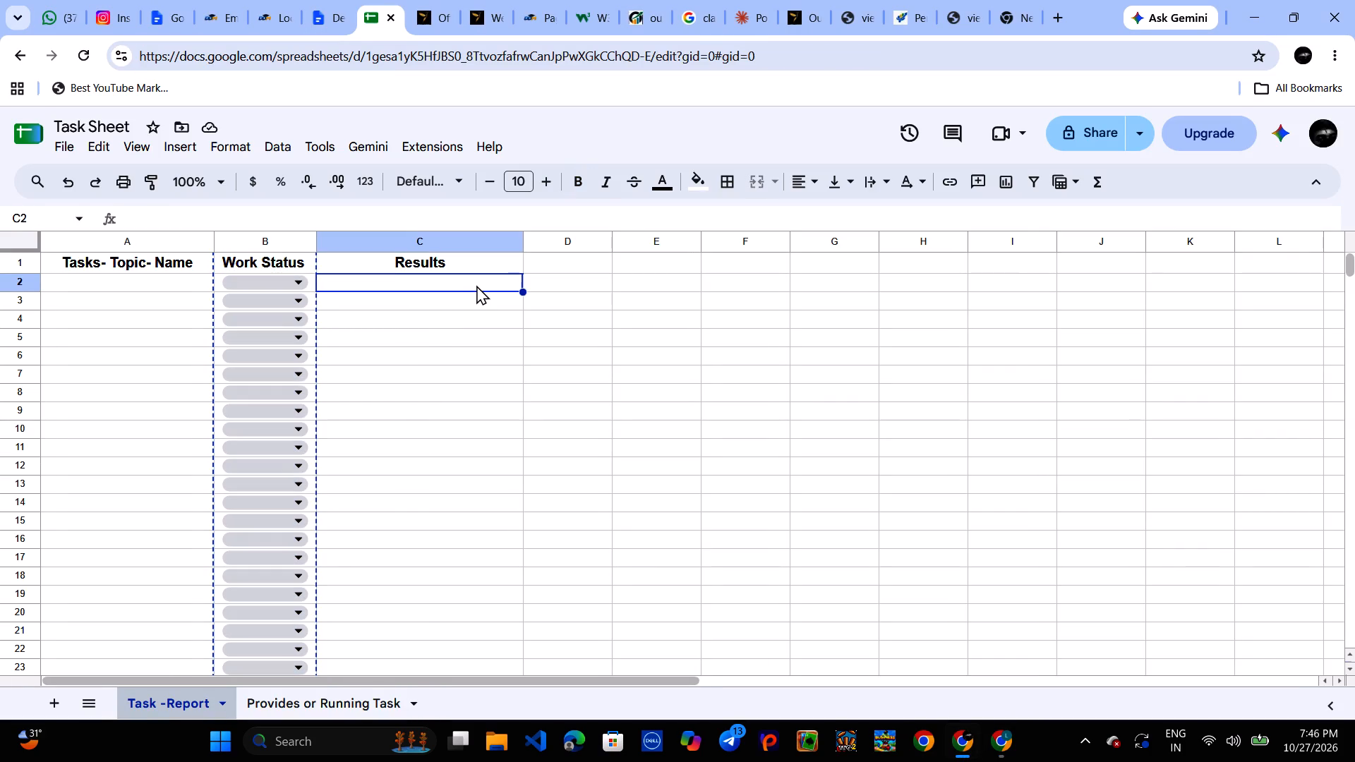
pyautogui.tripleClick(471, 262)
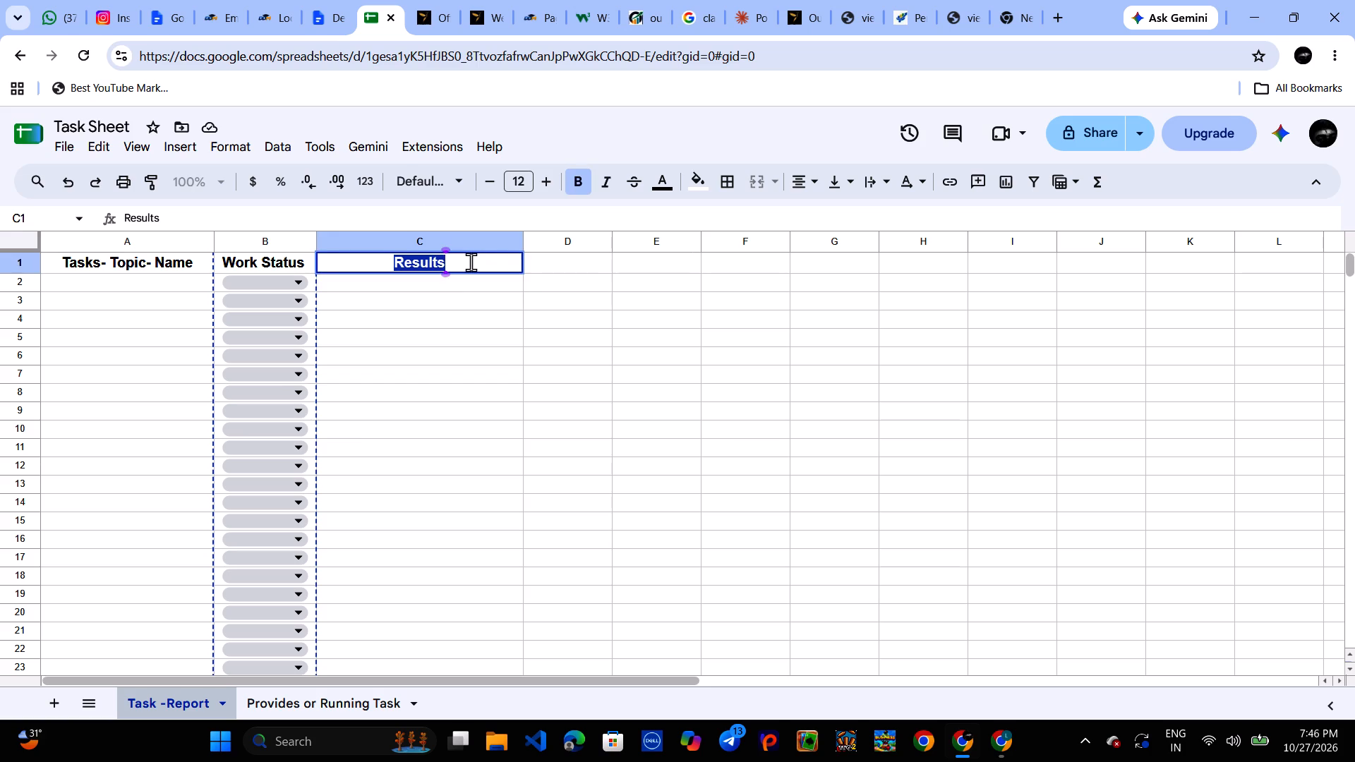
pyautogui.click(471, 262)
pyautogui.press('/')
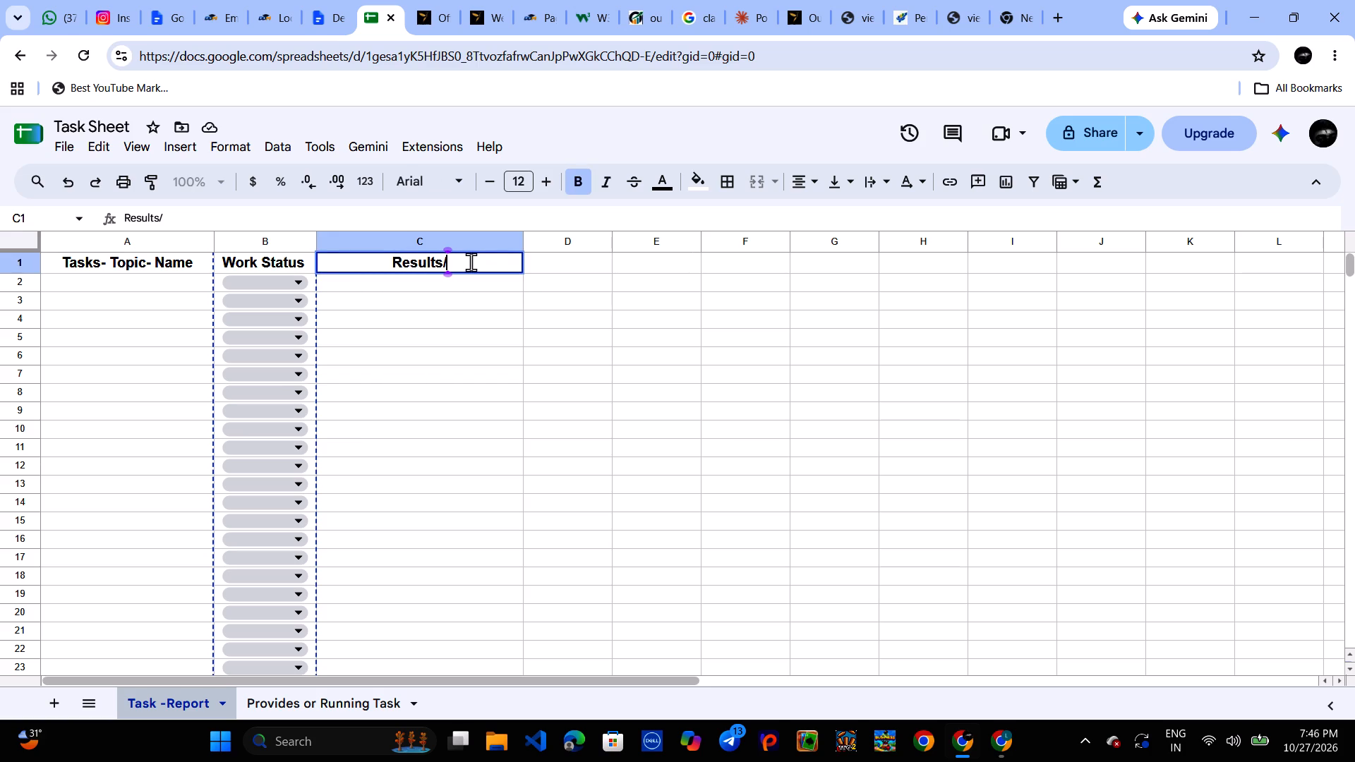
pyautogui.write('URL')
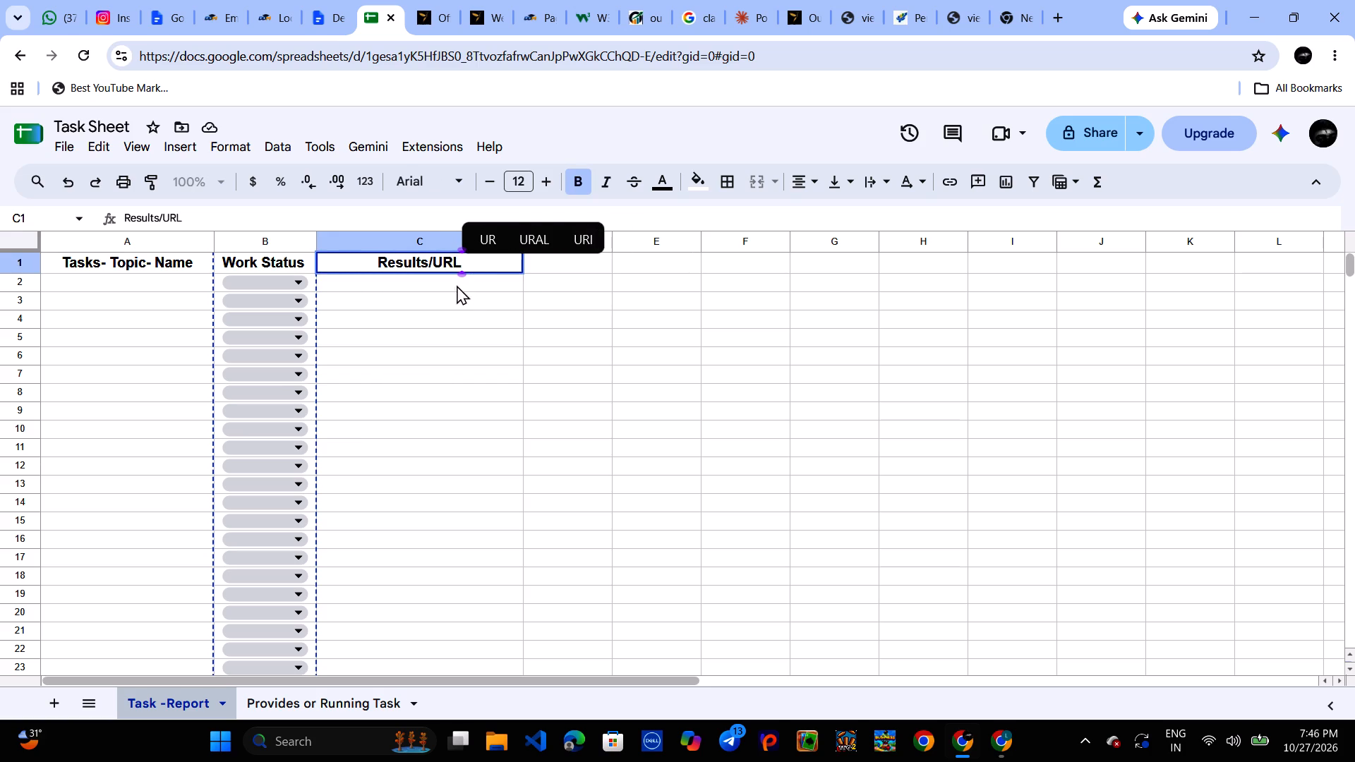
pyautogui.click(448, 298)
# Copy the "Results/URL" header text from the Task -Report sheet over to the Provides or Running Task sheet.
pyautogui.tripleClick(460, 263)
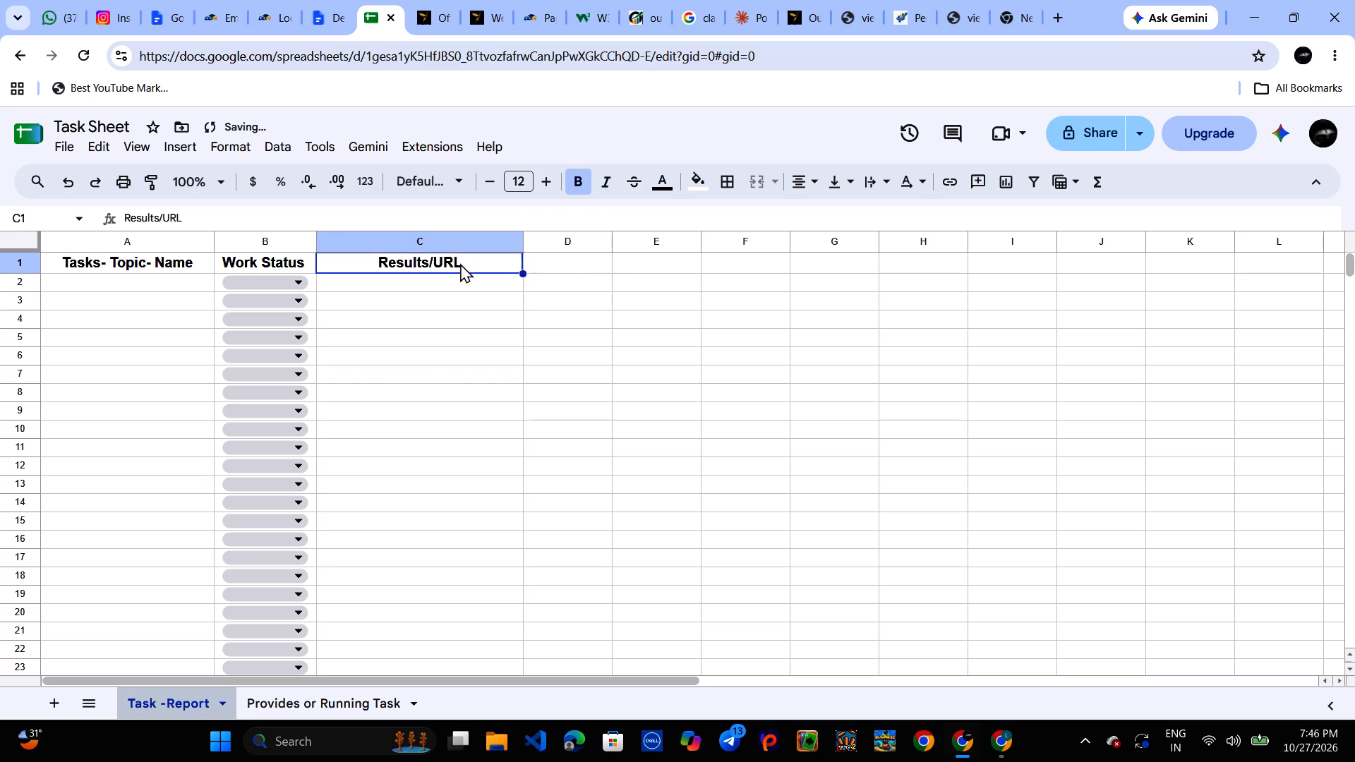
pyautogui.click(460, 263)
pyautogui.hotkey('ctrl', 'c')
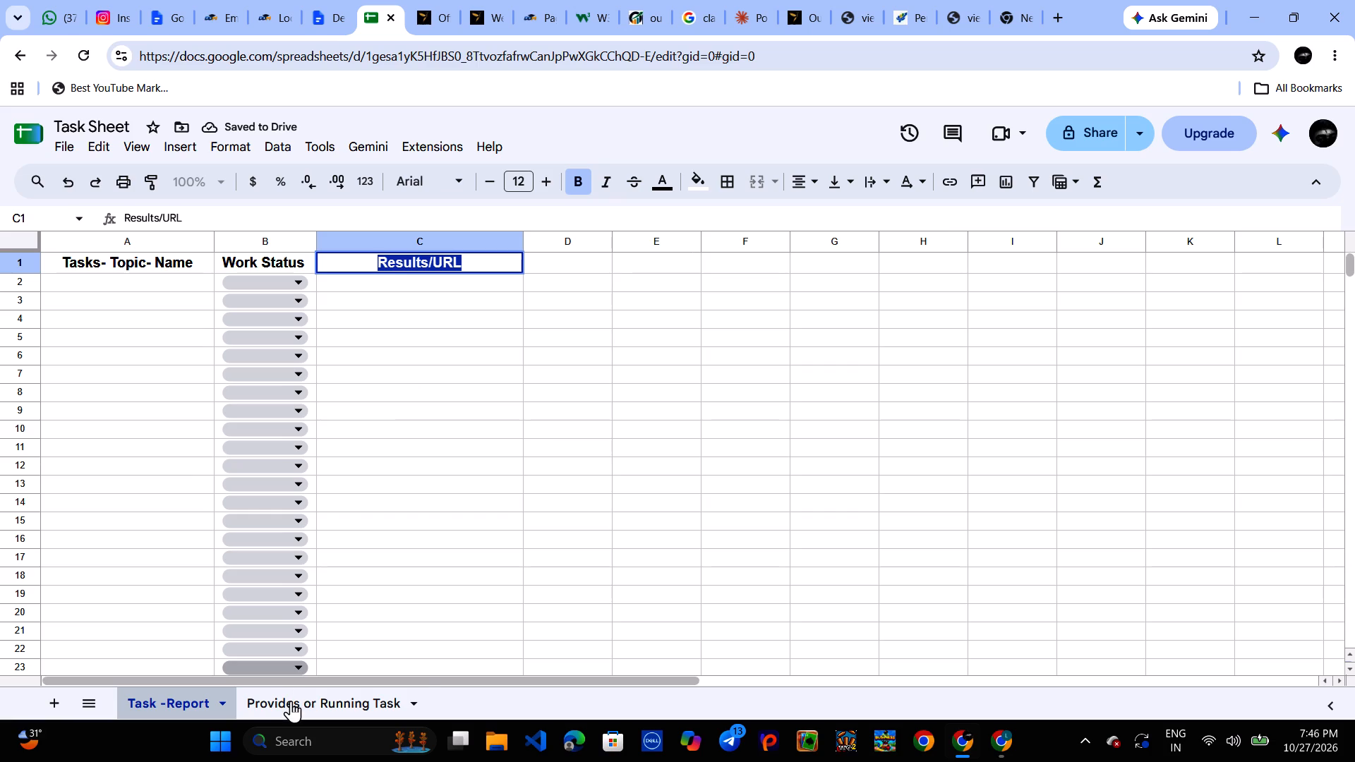
pyautogui.click(291, 701)
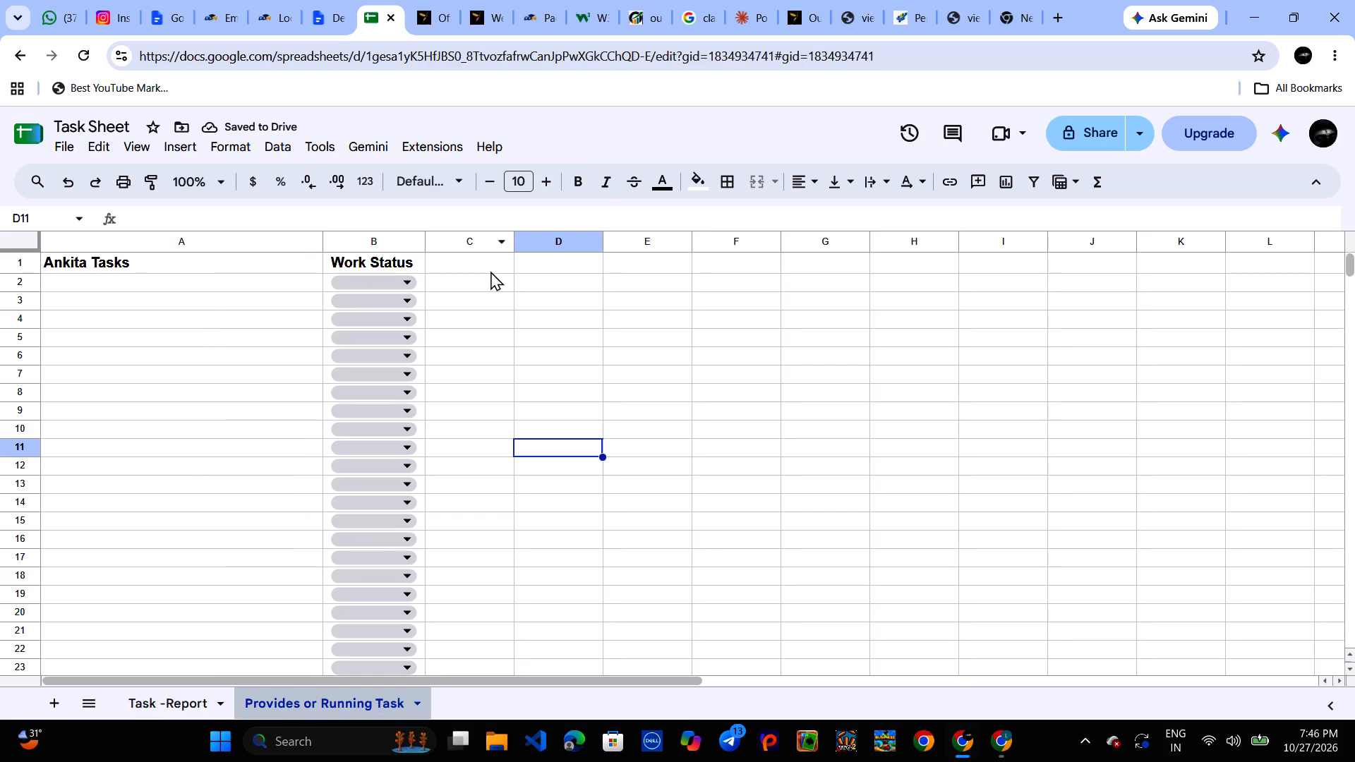
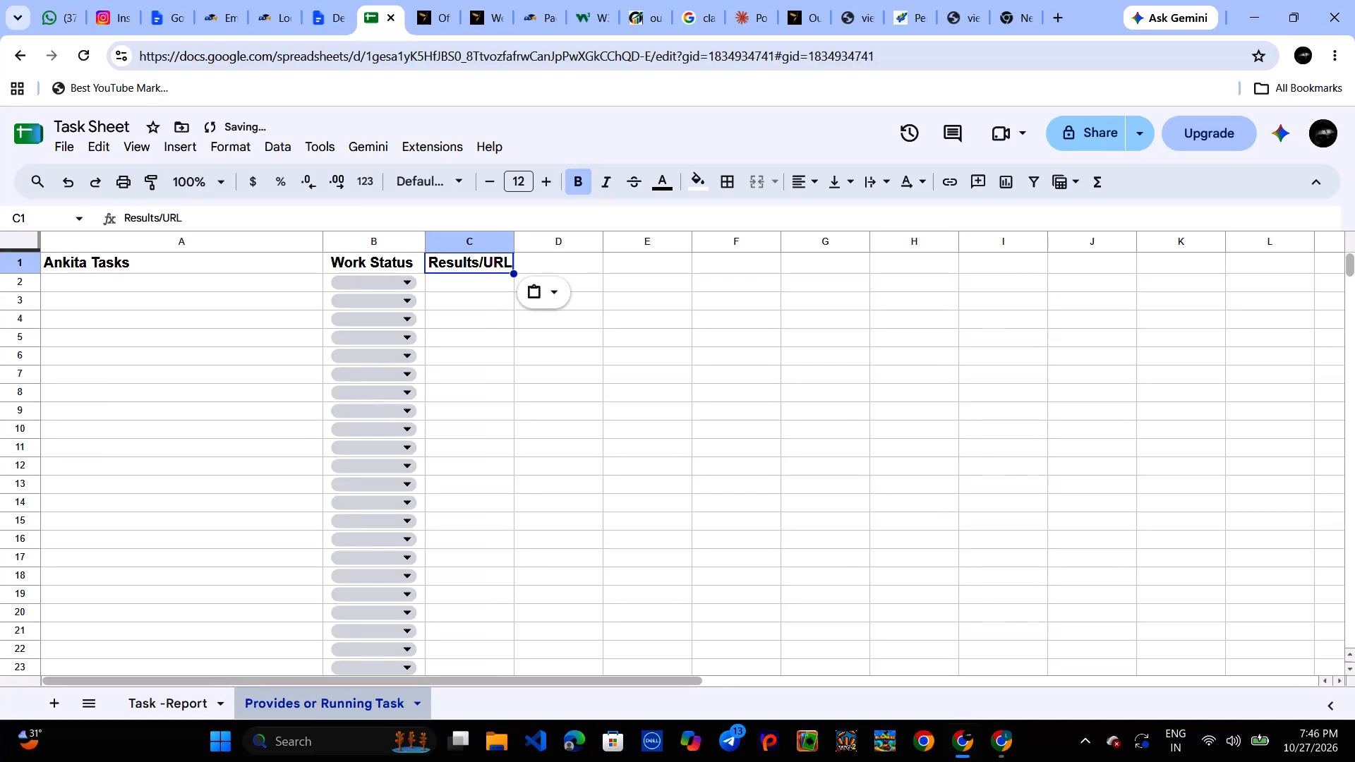
# Widen column C of the Provides or Running Task sheet to nearly double its width and center its Results/URL header.
pyautogui.moveTo(512, 238); pyautogui.dragTo(589, 237)
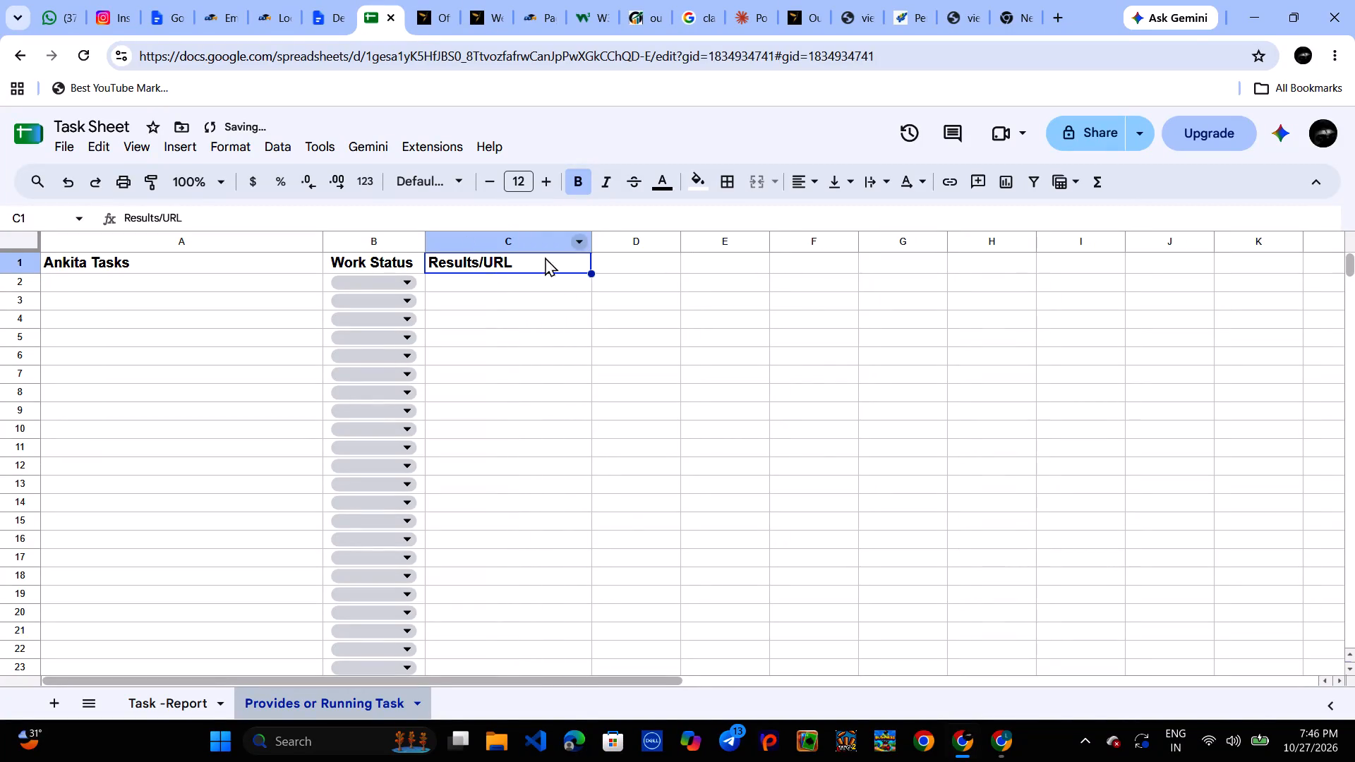
pyautogui.click(800, 174)
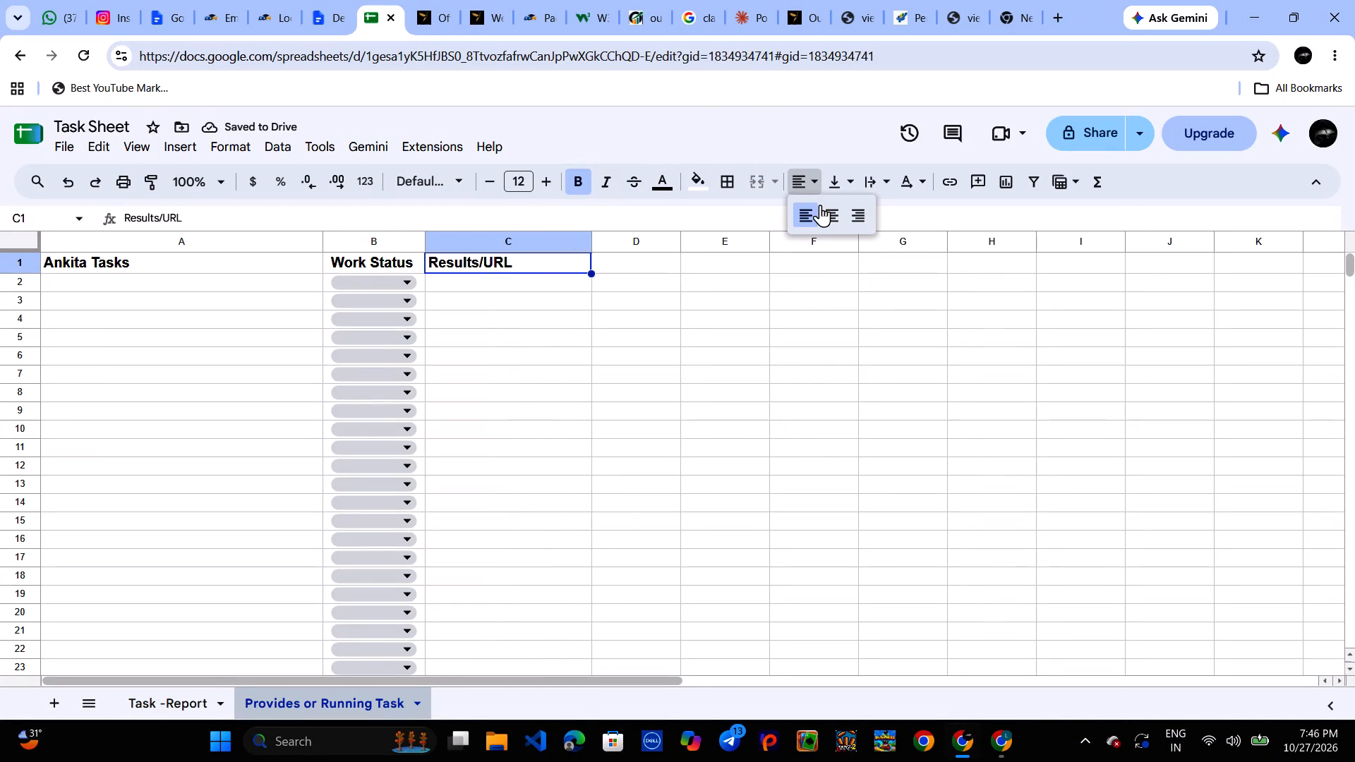
pyautogui.click(823, 207)
pyautogui.click(747, 304)
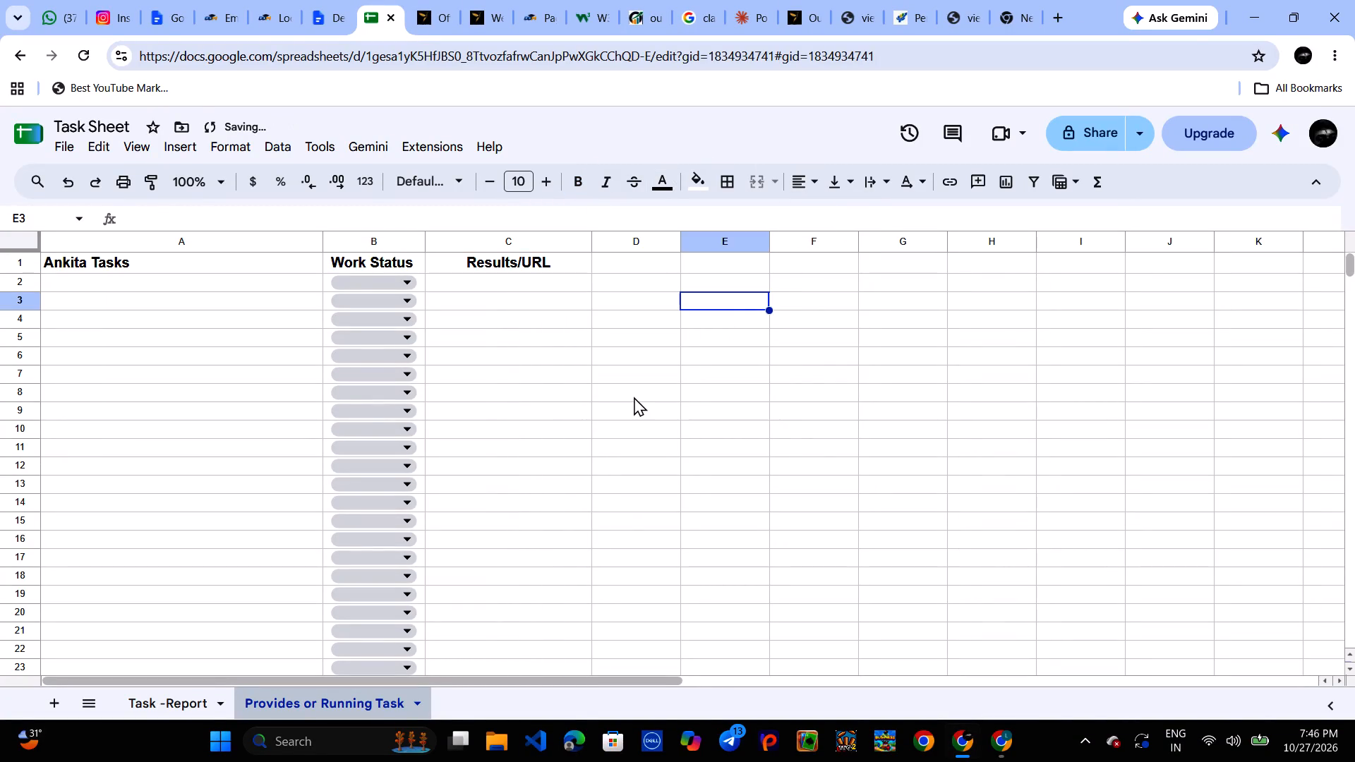
# Check the Work Status dropdown options in cell B2 of the Provides or Running Task sheet without choosing one.
pyautogui.scroll(-2, 764, 486)
pyautogui.scroll(3, 764, 486)
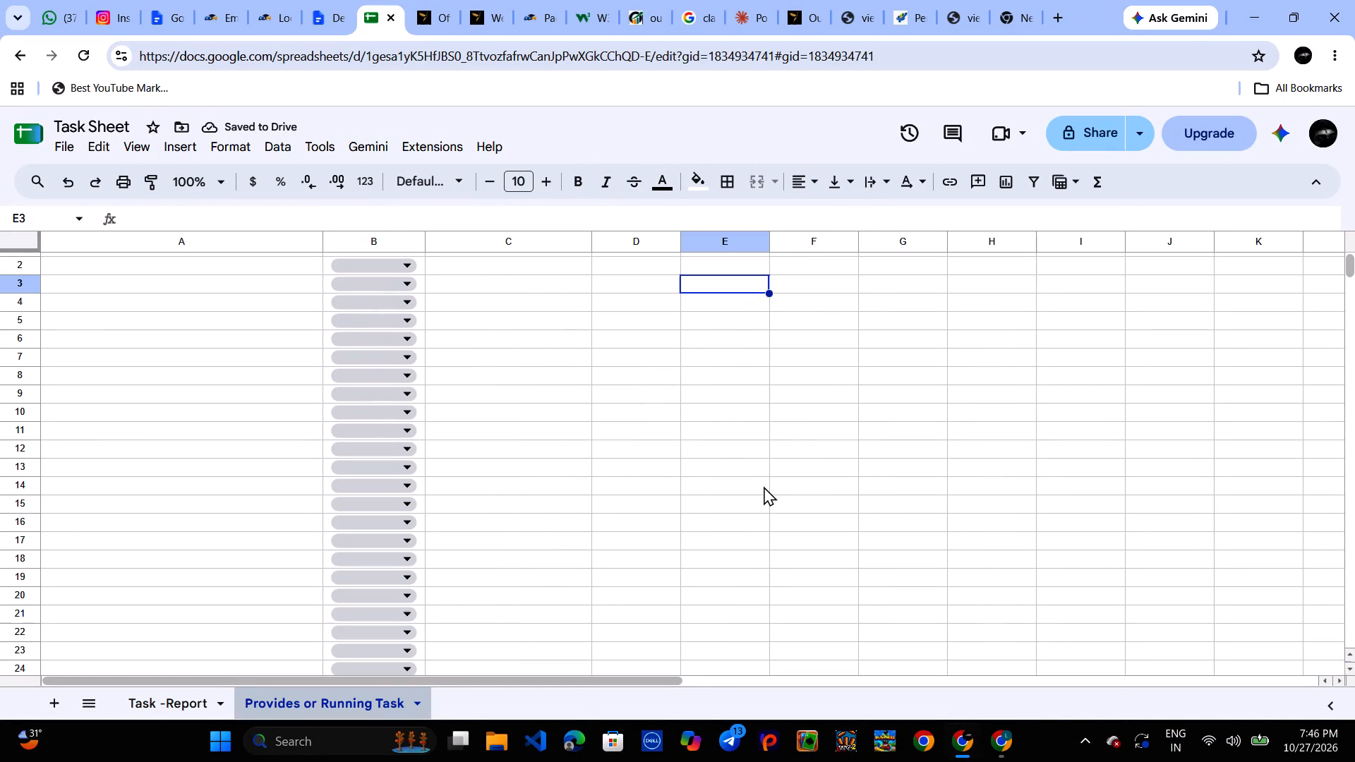
pyautogui.click(410, 284)
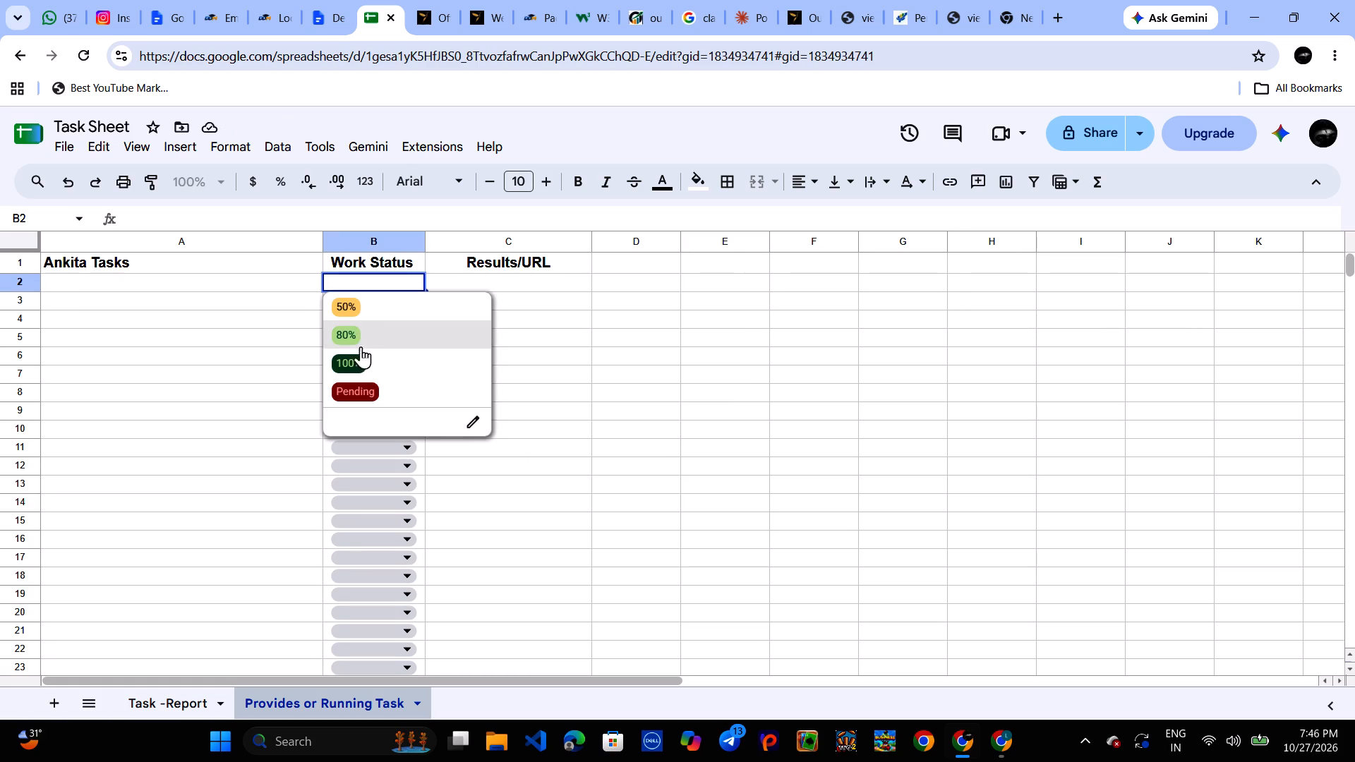
pyautogui.click(607, 329)
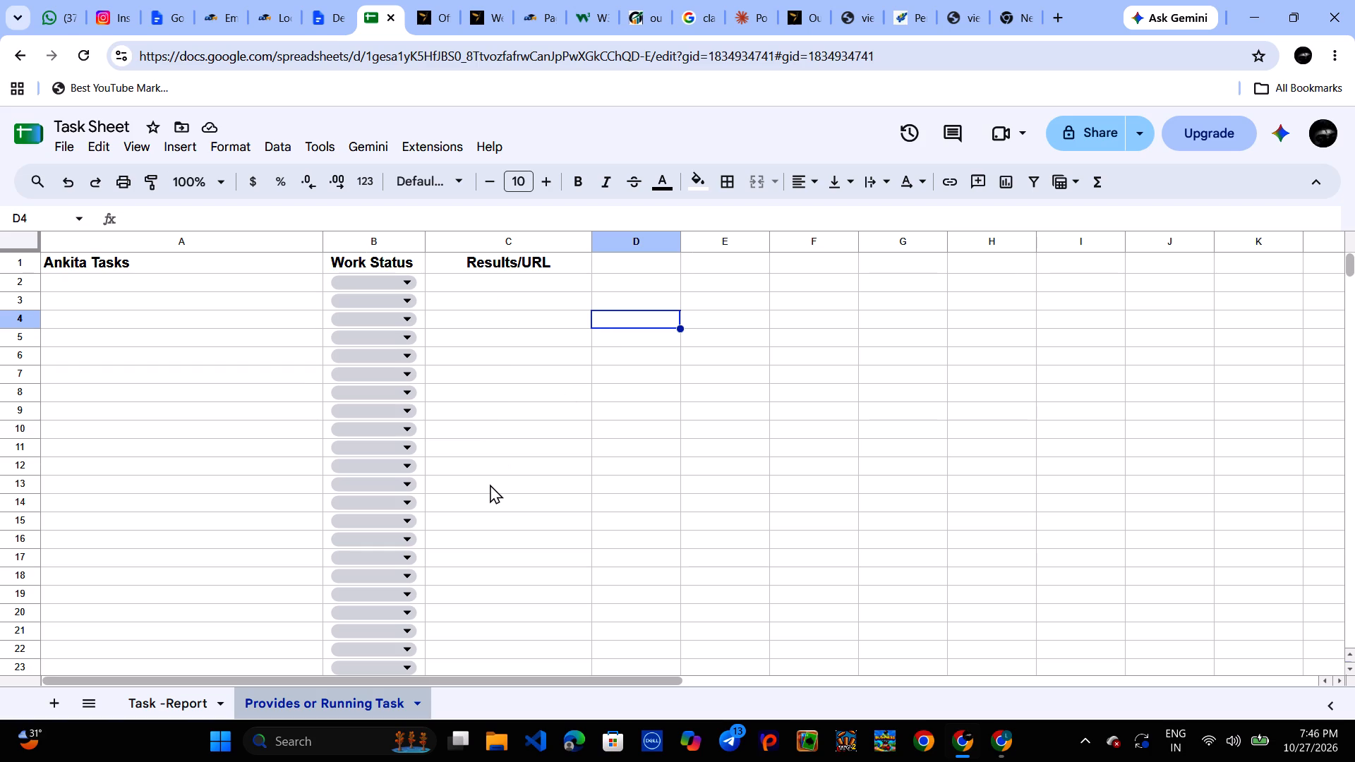
# Switch back to the Task -Report sheet.
pyautogui.click(158, 709)
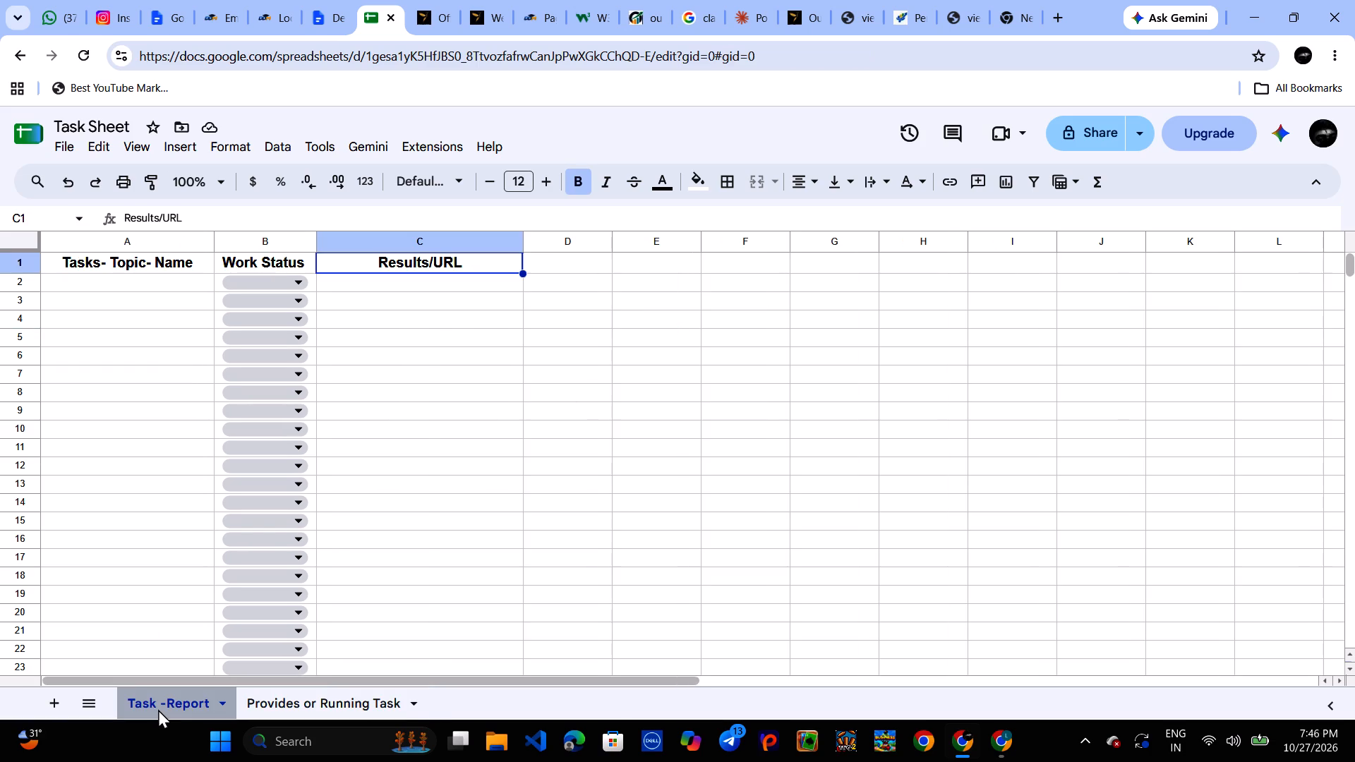
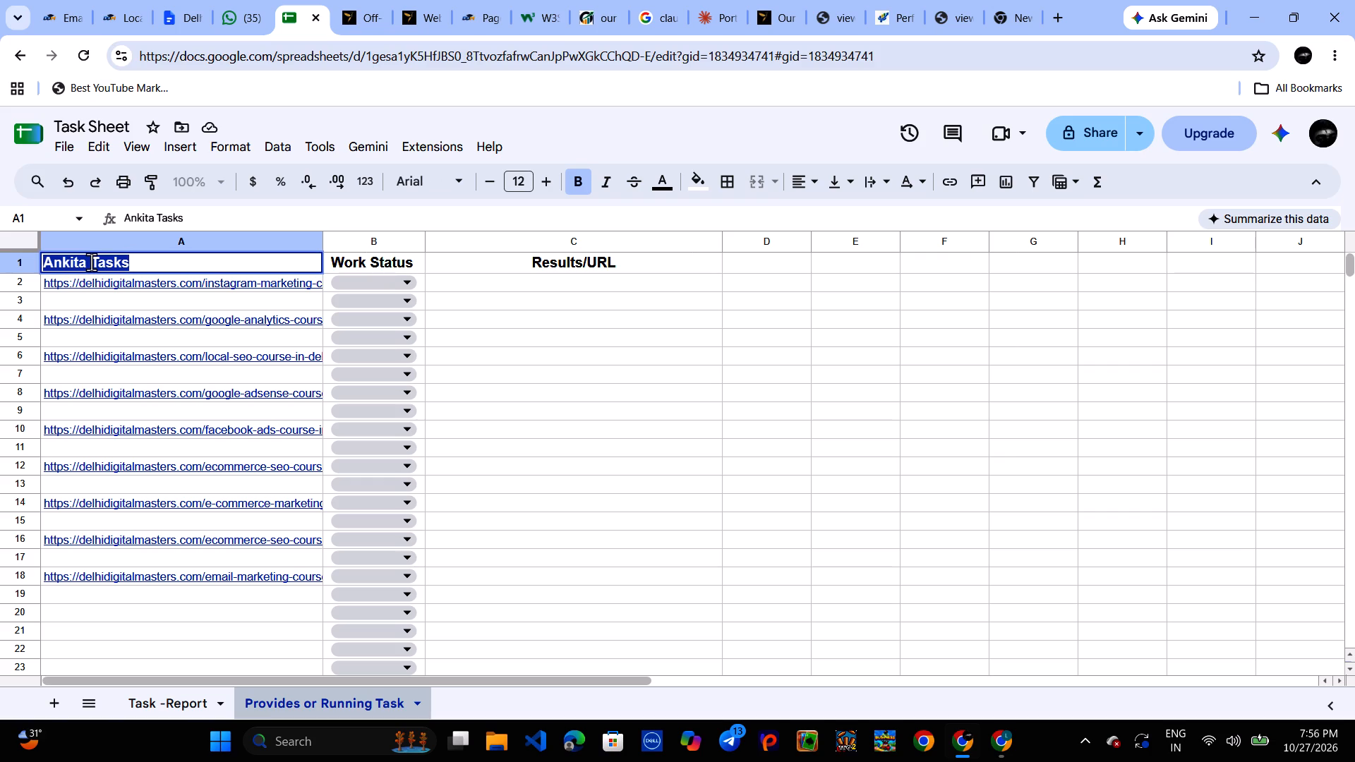
# Change the A1 header of the Provides or Running Task sheet to Tasks URL, removing the person's name.
pyautogui.click(91, 262)
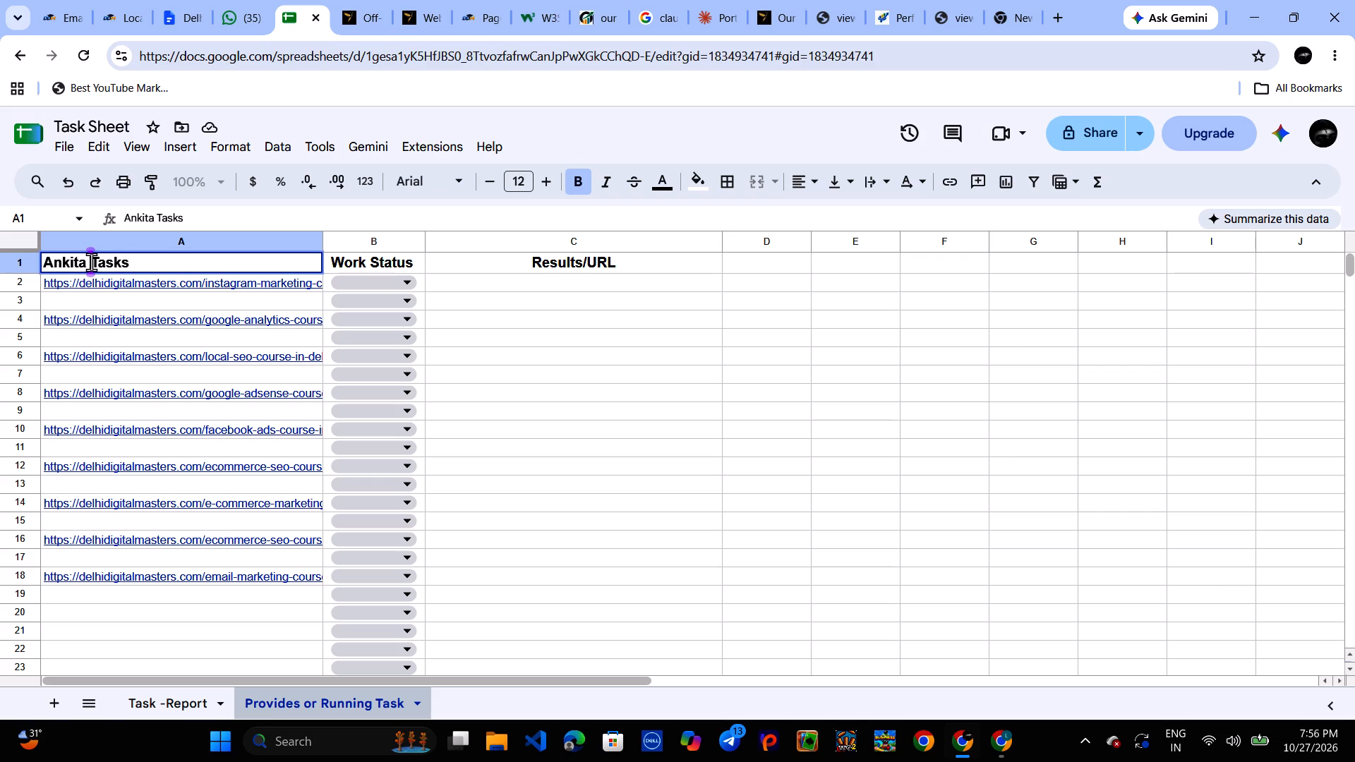
pyautogui.moveTo(91, 262); pyautogui.dragTo(30, 266)
pyautogui.press('BackSpace')
pyautogui.click(125, 260)
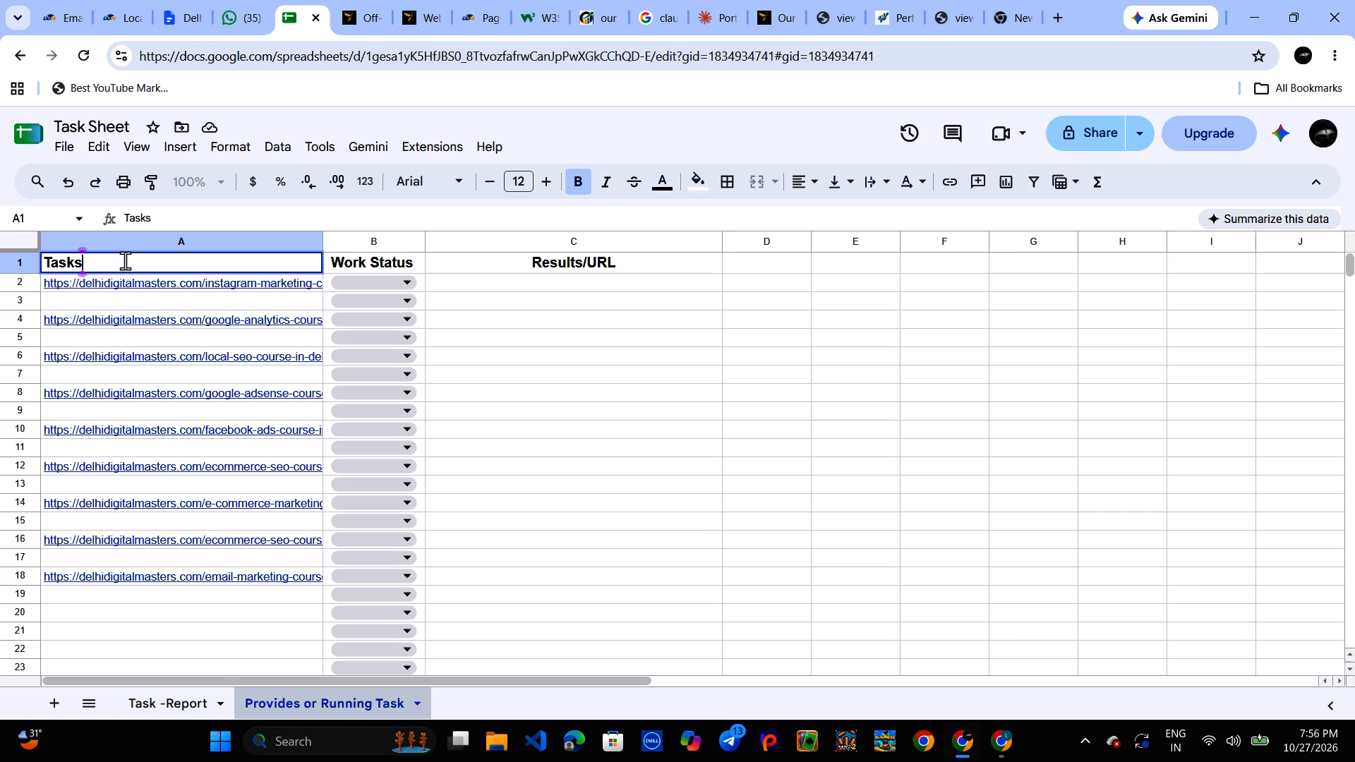
pyautogui.press('space')
pyautogui.write('URL')
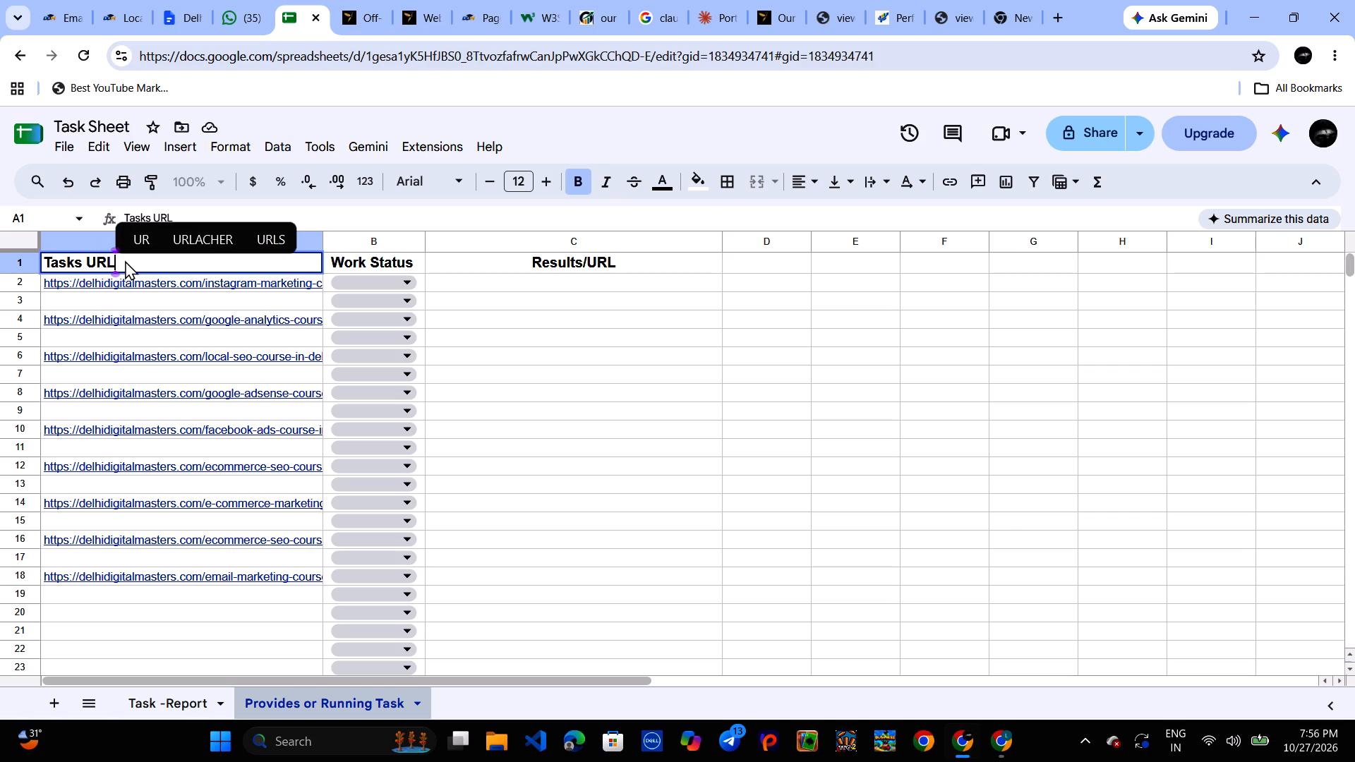
pyautogui.click(588, 472)
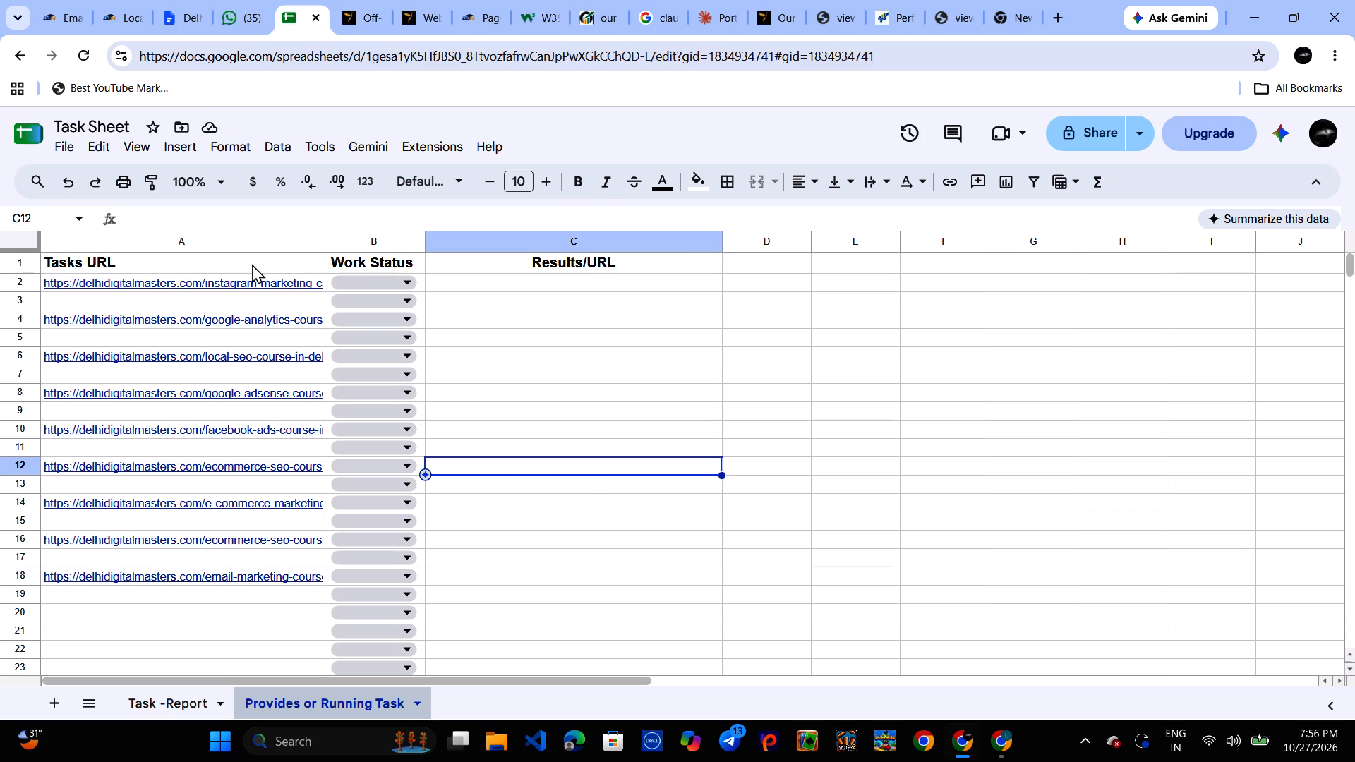
# On the Task -Report sheet, enter "DDM new pages" as the task name in cell A2.
pyautogui.doubleClick(171, 703)
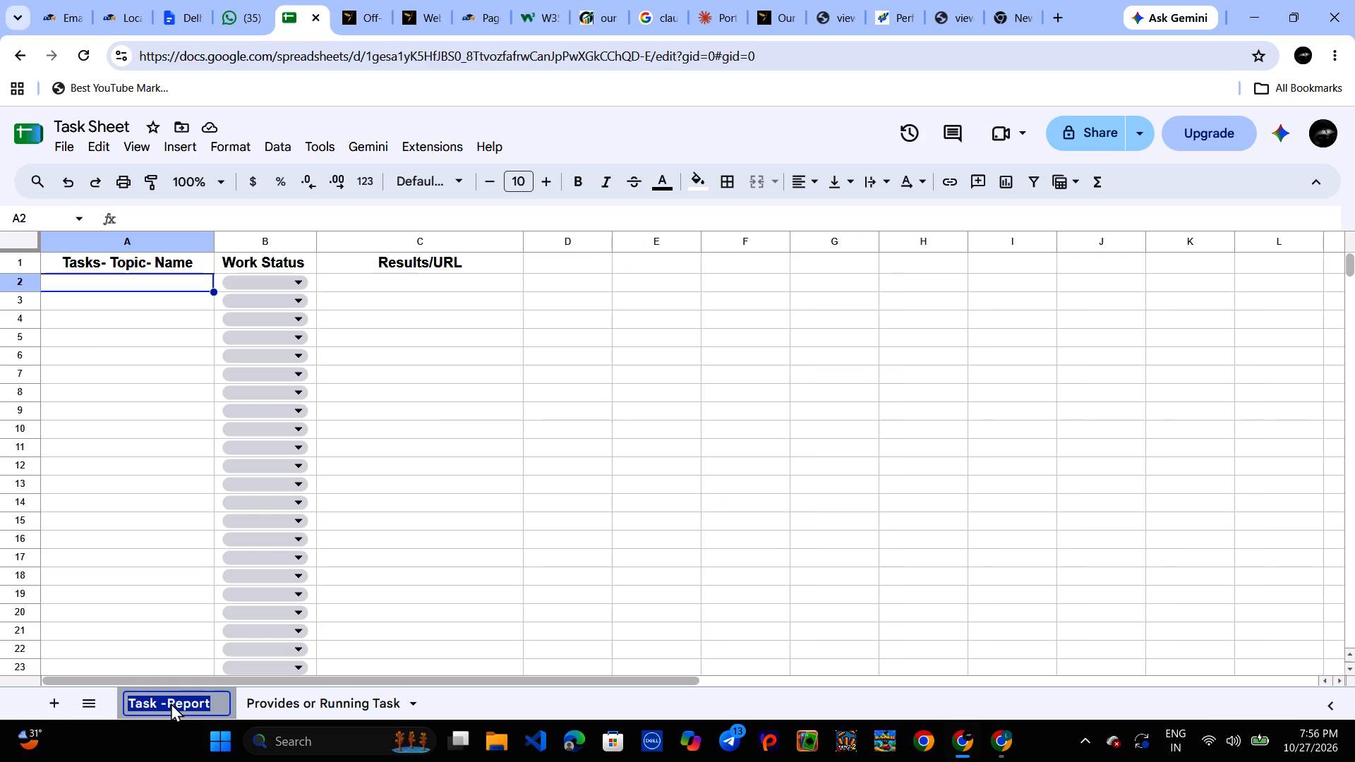
pyautogui.click(156, 287)
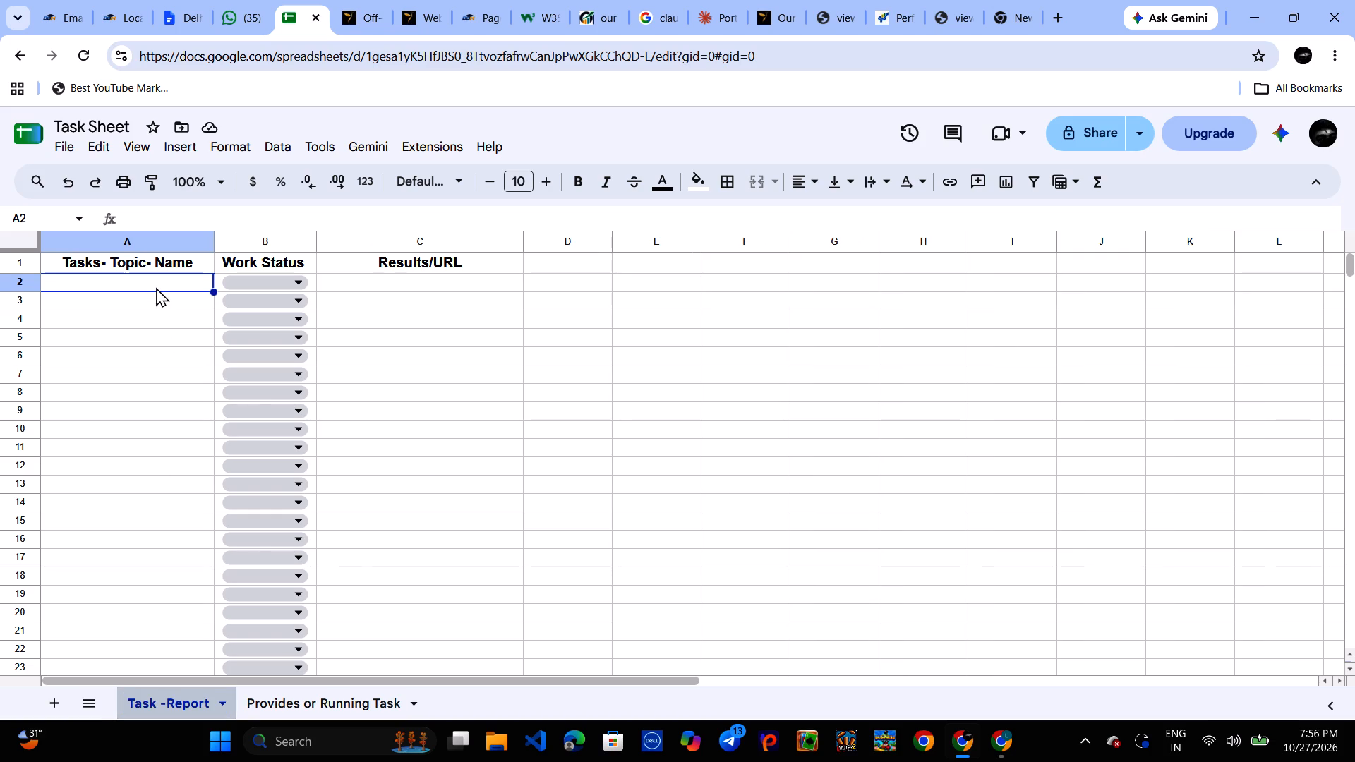
pyautogui.hotkey('shift', 'd')
pyautogui.write('DM')
pyautogui.press('space')
pyautogui.write('new pages')
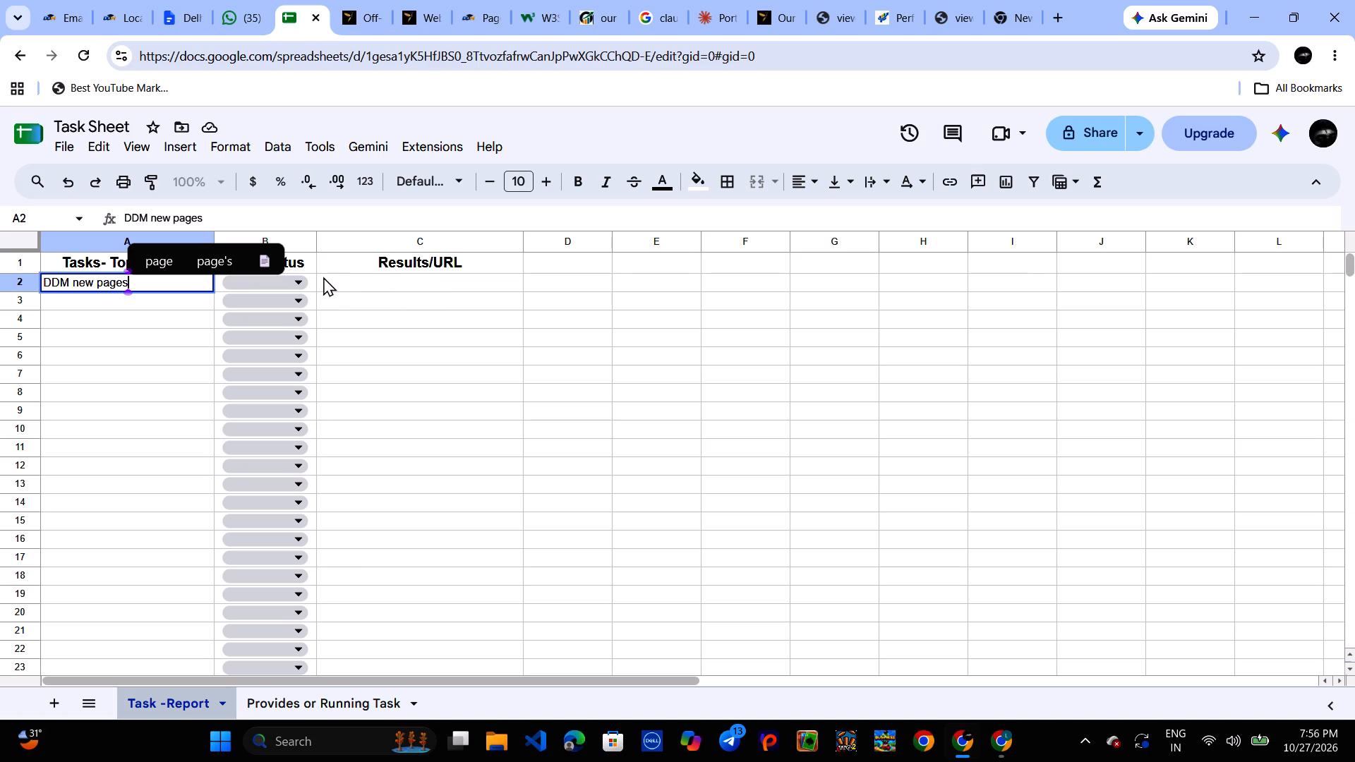
# Enter "All new pages in Draft" in the Results/URL column for the DDM new pages task.
pyautogui.click(401, 281)
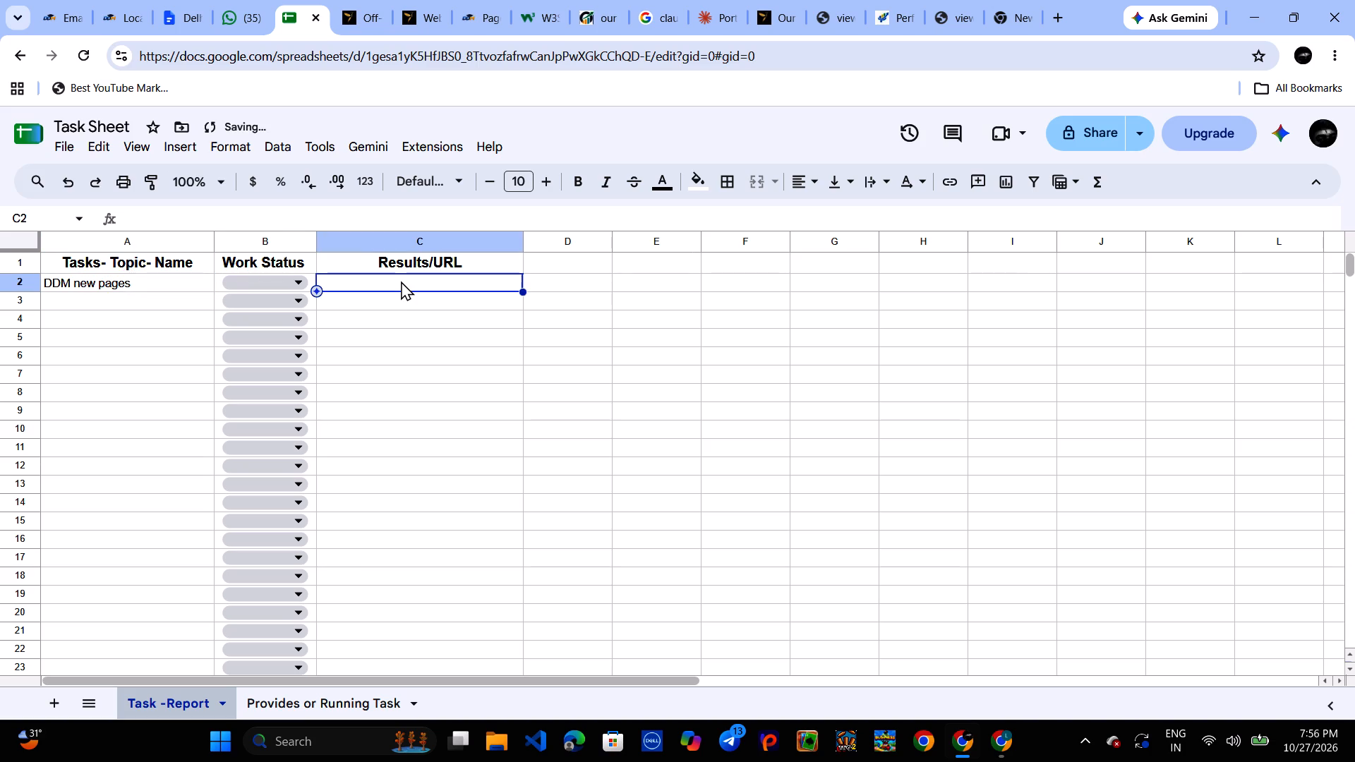
pyautogui.write('Draft pages')
pyautogui.press('space')
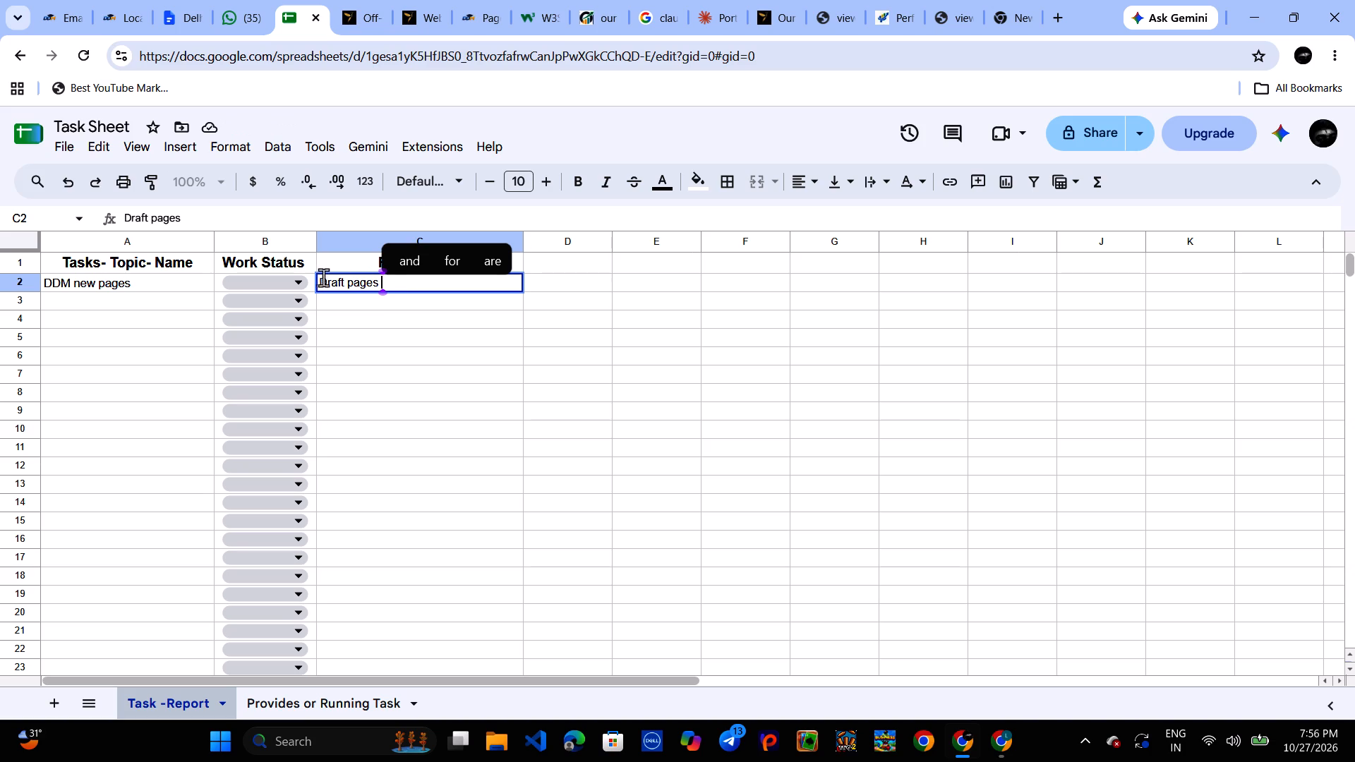
pyautogui.click(321, 277)
pyautogui.write('All new pg')
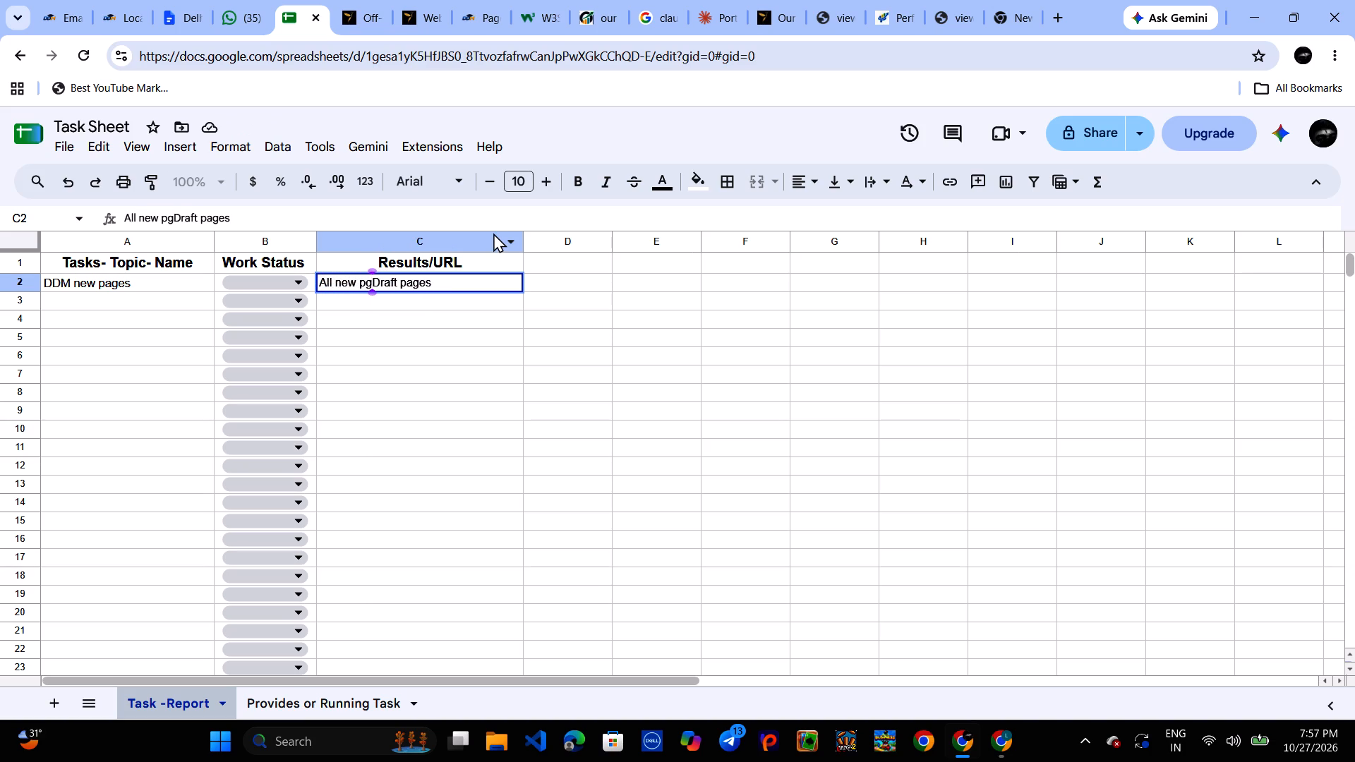
pyautogui.press('BackSpace')
pyautogui.write('ages in')
pyautogui.press('space')
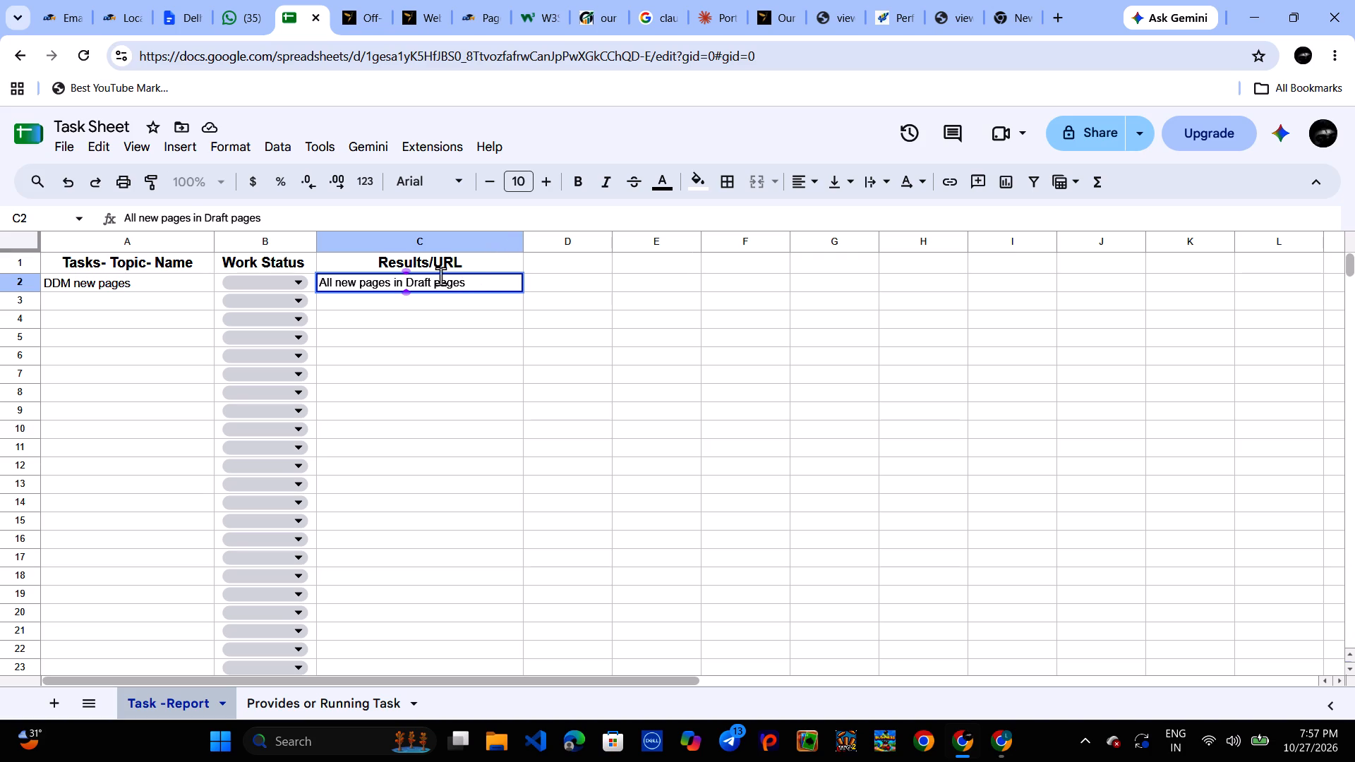
pyautogui.moveTo(431, 279); pyautogui.dragTo(476, 291)
pyautogui.press('BackSpace')
# Set the Work Status of the DDM new pages task to 100%.
pyautogui.click(286, 273)
pyautogui.click(287, 286)
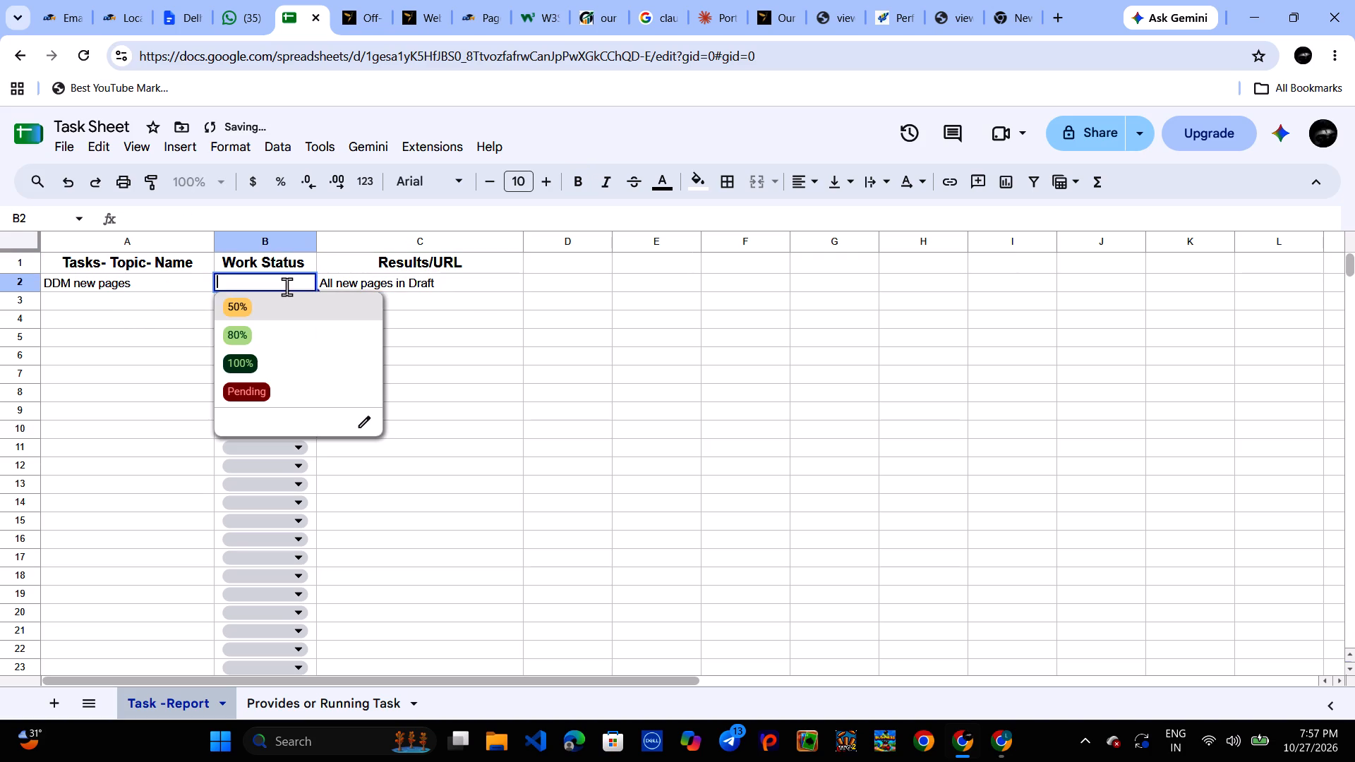
pyautogui.click(250, 376)
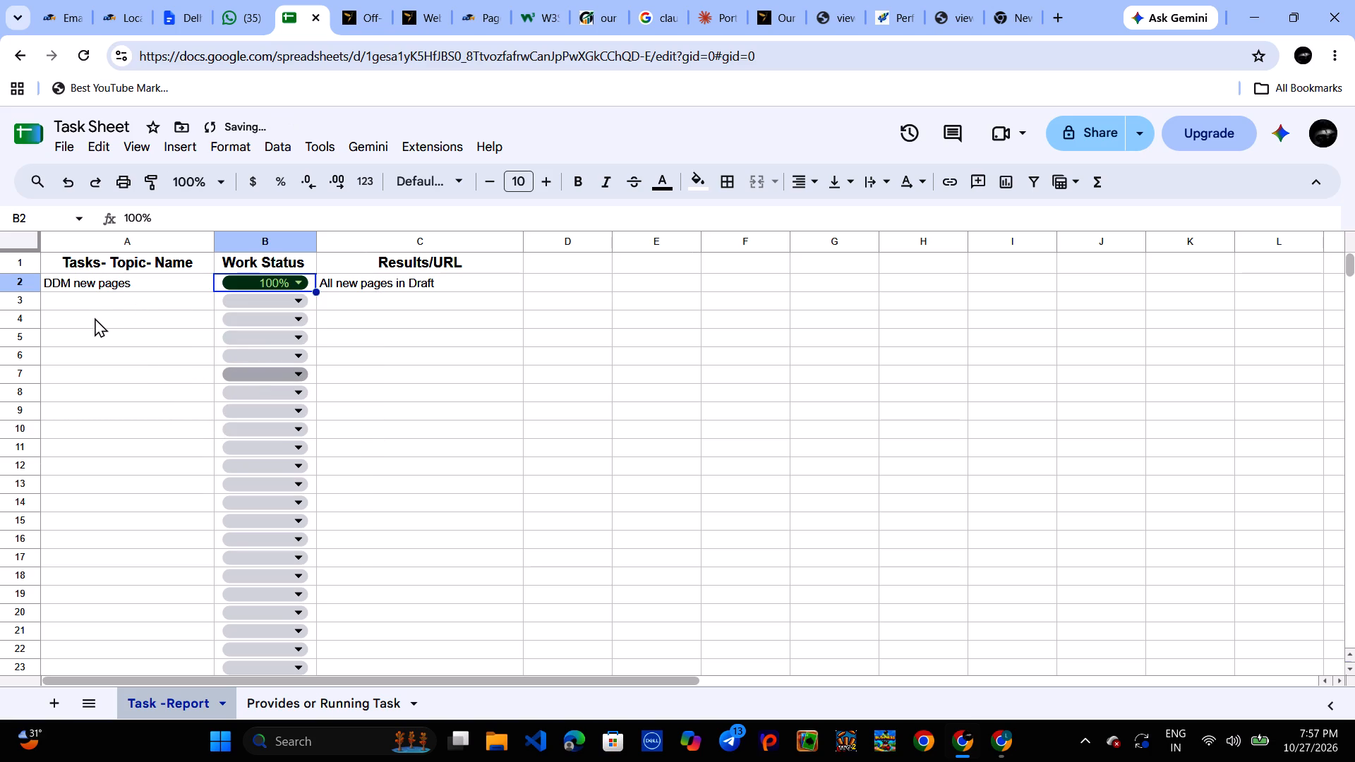
# Enter "DIZI old page to new page Design" as the second task name in cell A3.
pyautogui.click(117, 307)
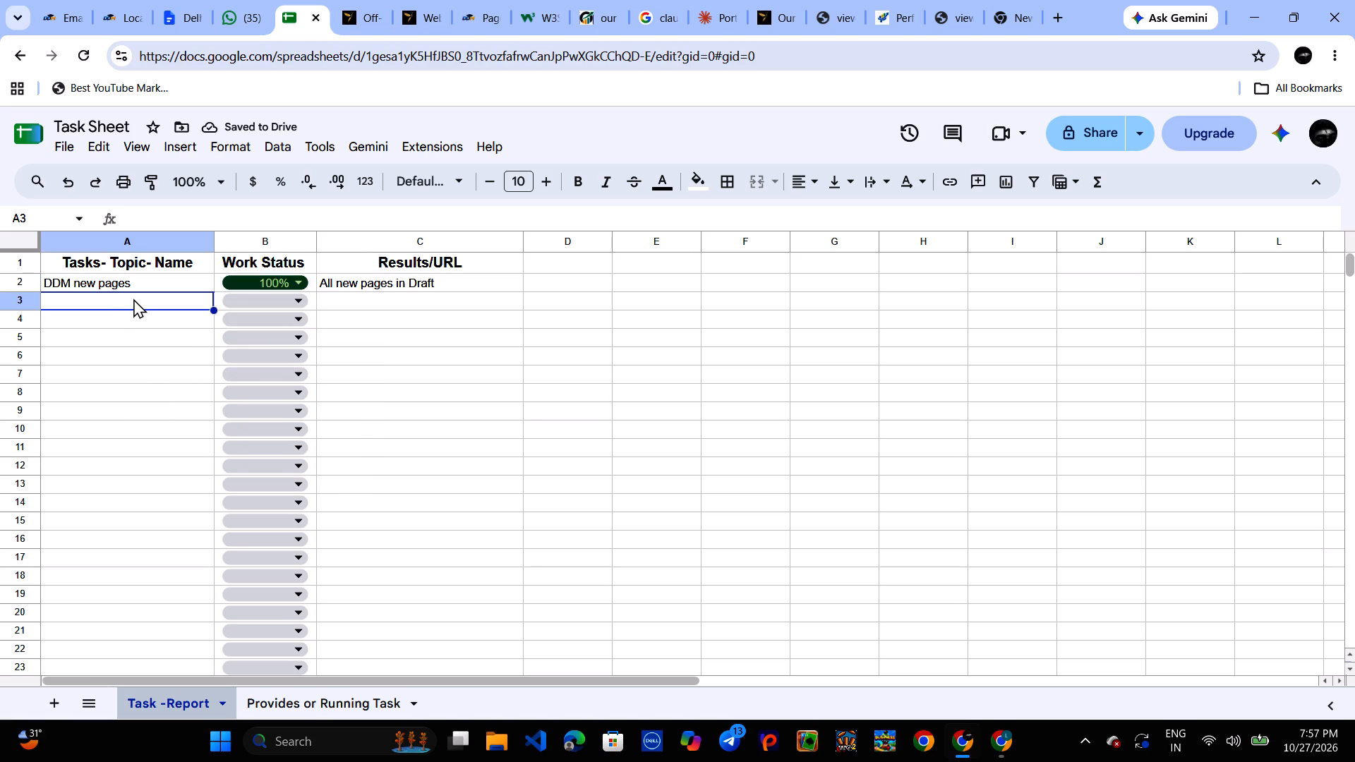
pyautogui.hotkey('shift', 'd')
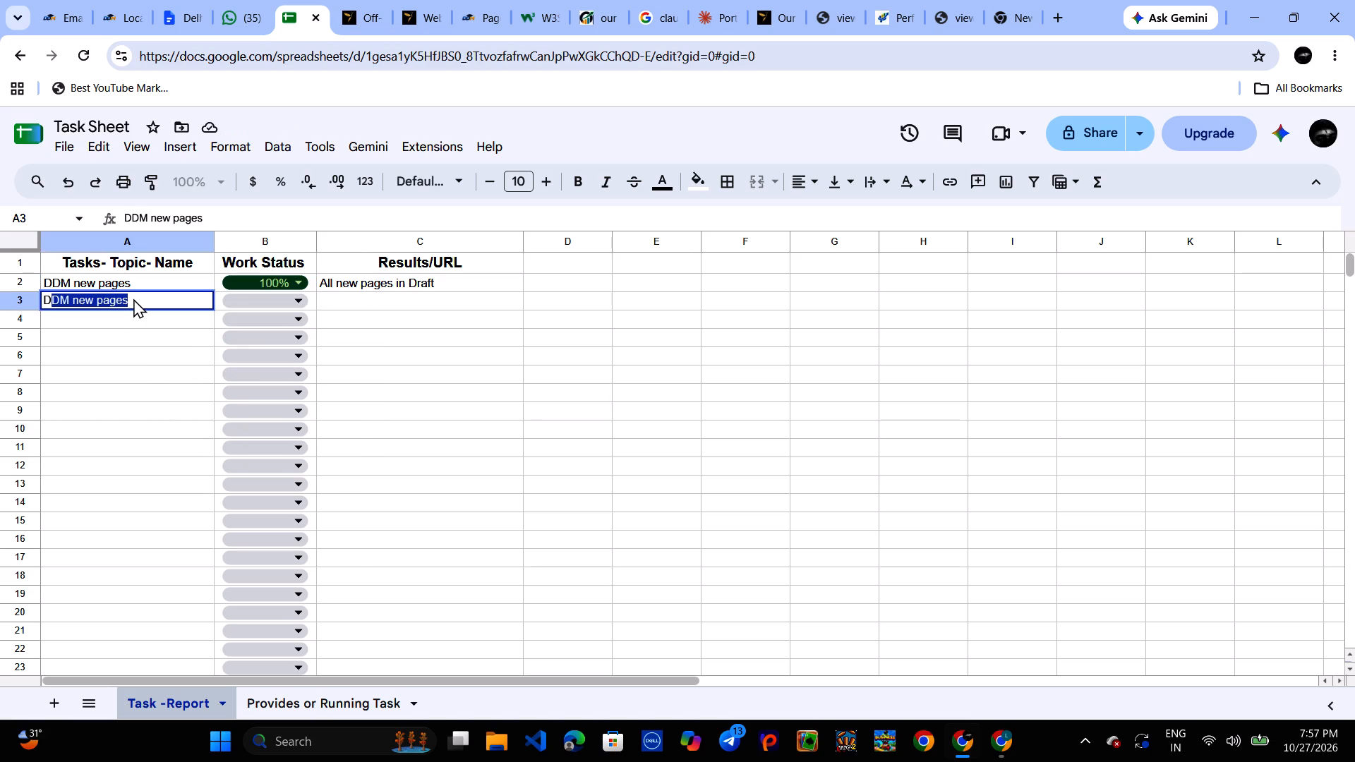
pyautogui.hotkey('shift', 'i')
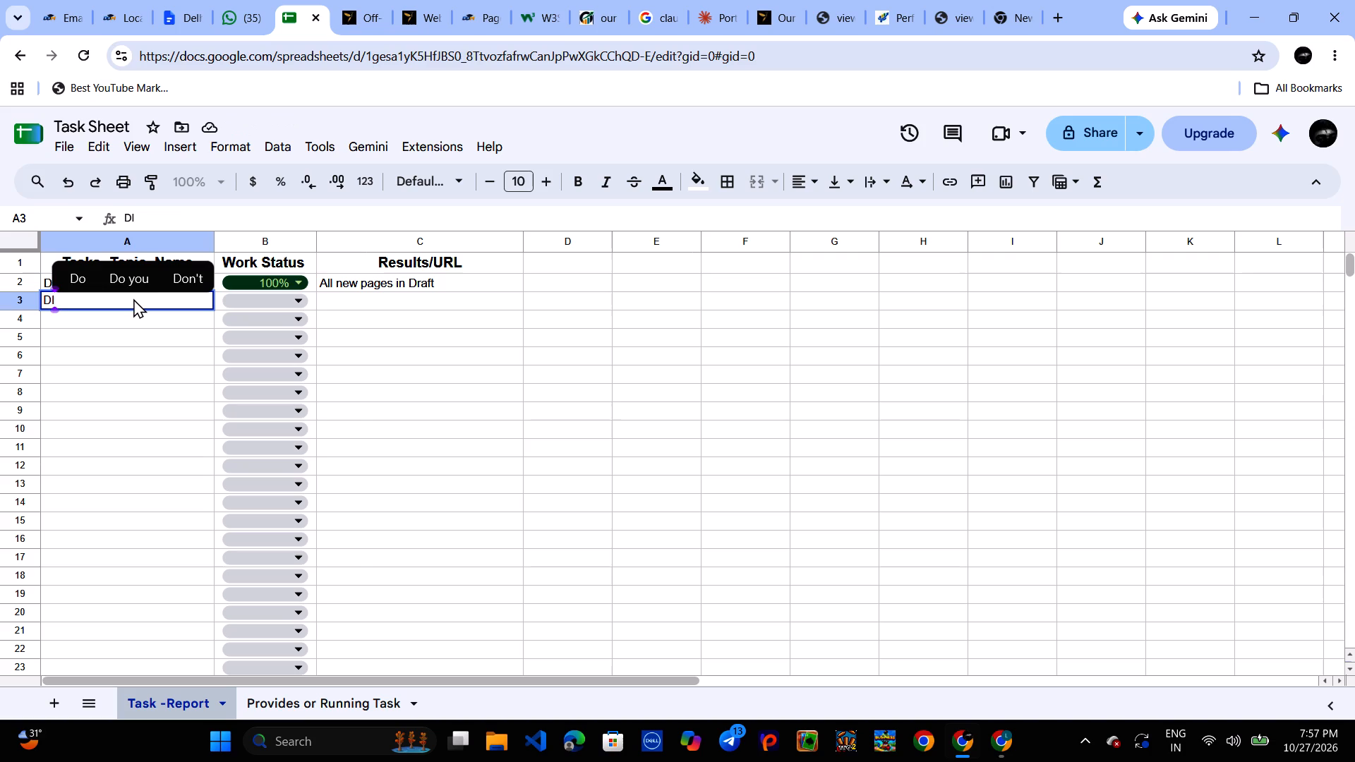
pyautogui.write('ZI')
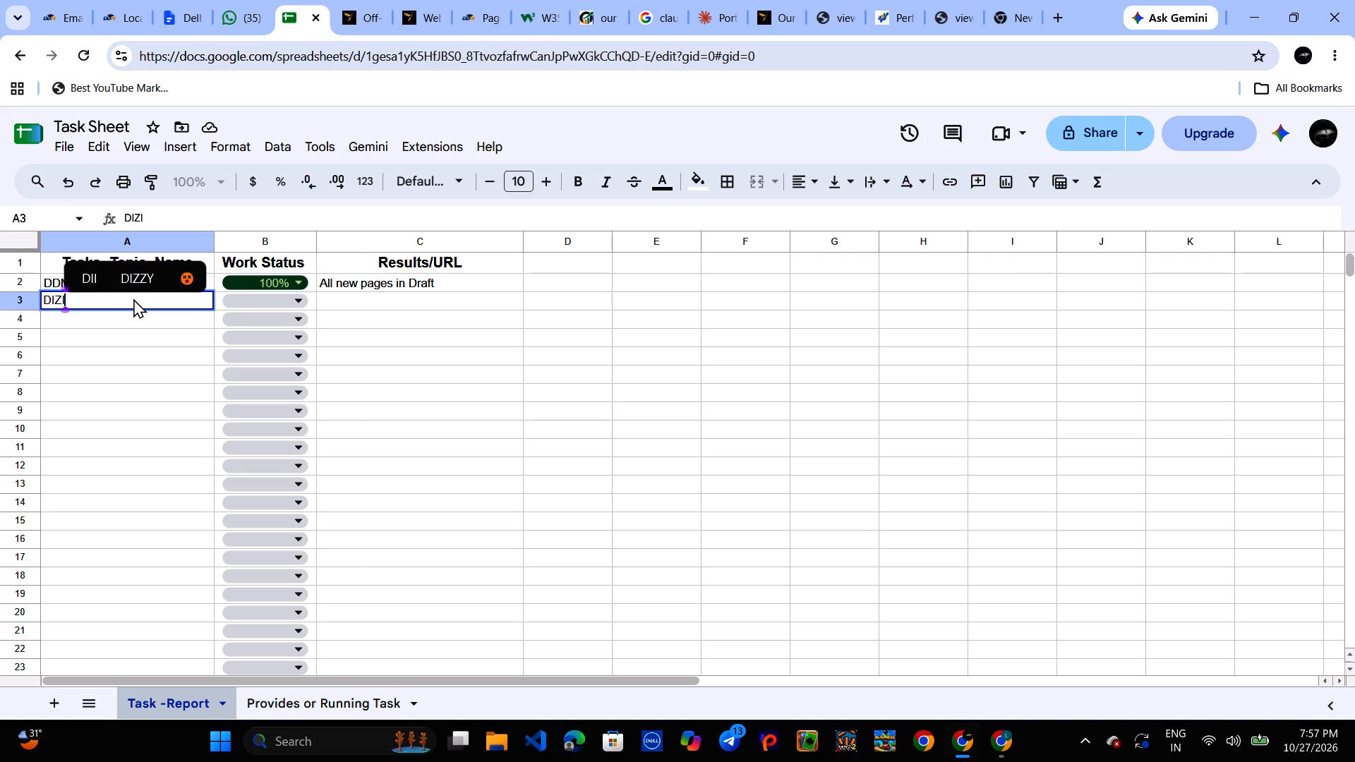
pyautogui.press('space')
pyautogui.write('old t')
pyautogui.press('BackSpace')
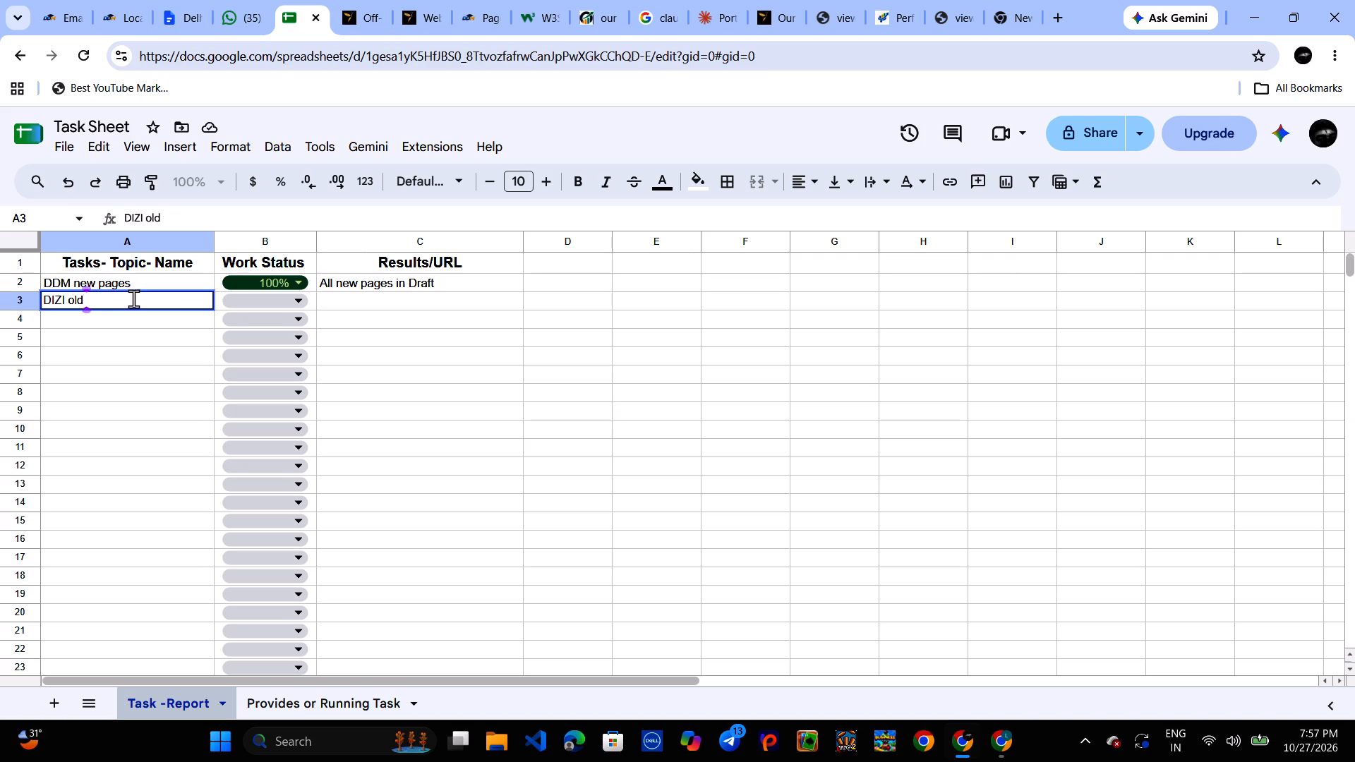
pyautogui.write('page to new page')
pyautogui.press('space')
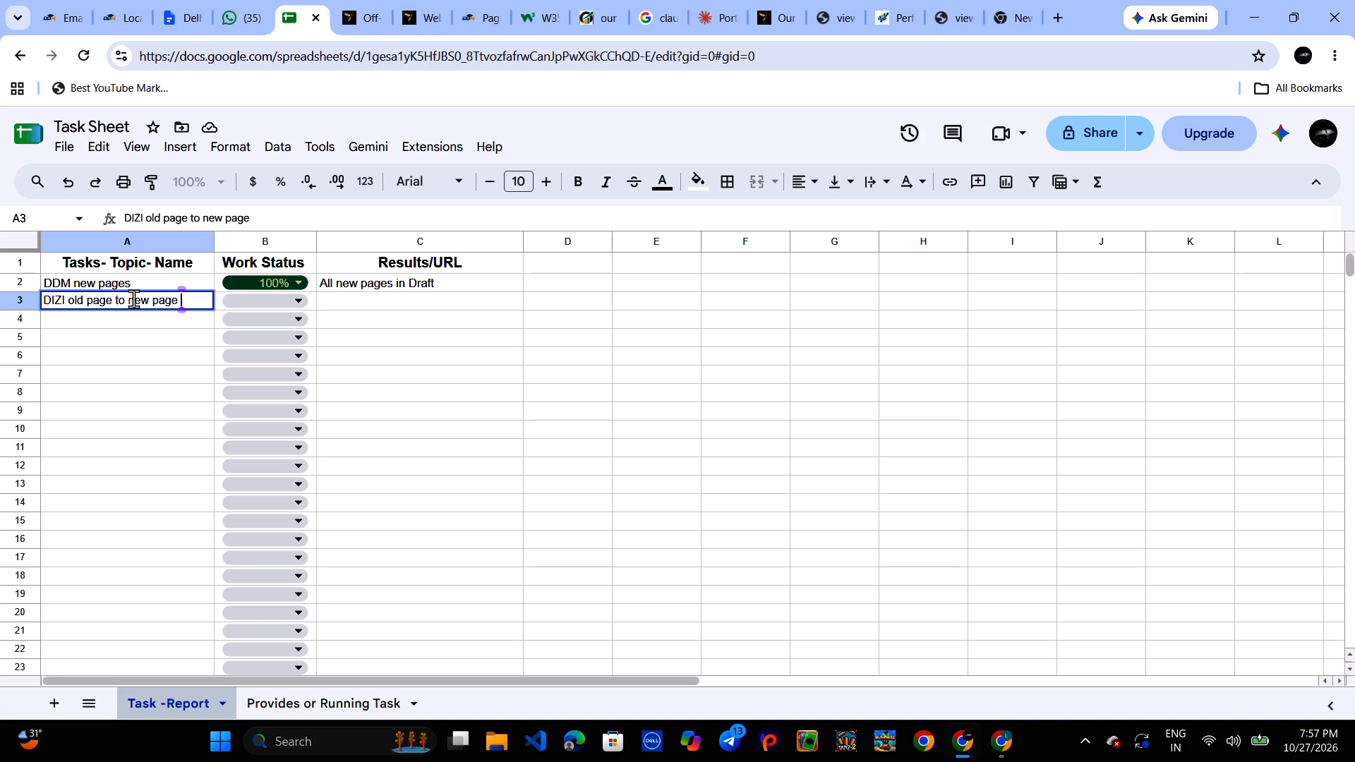
pyautogui.write('Design')
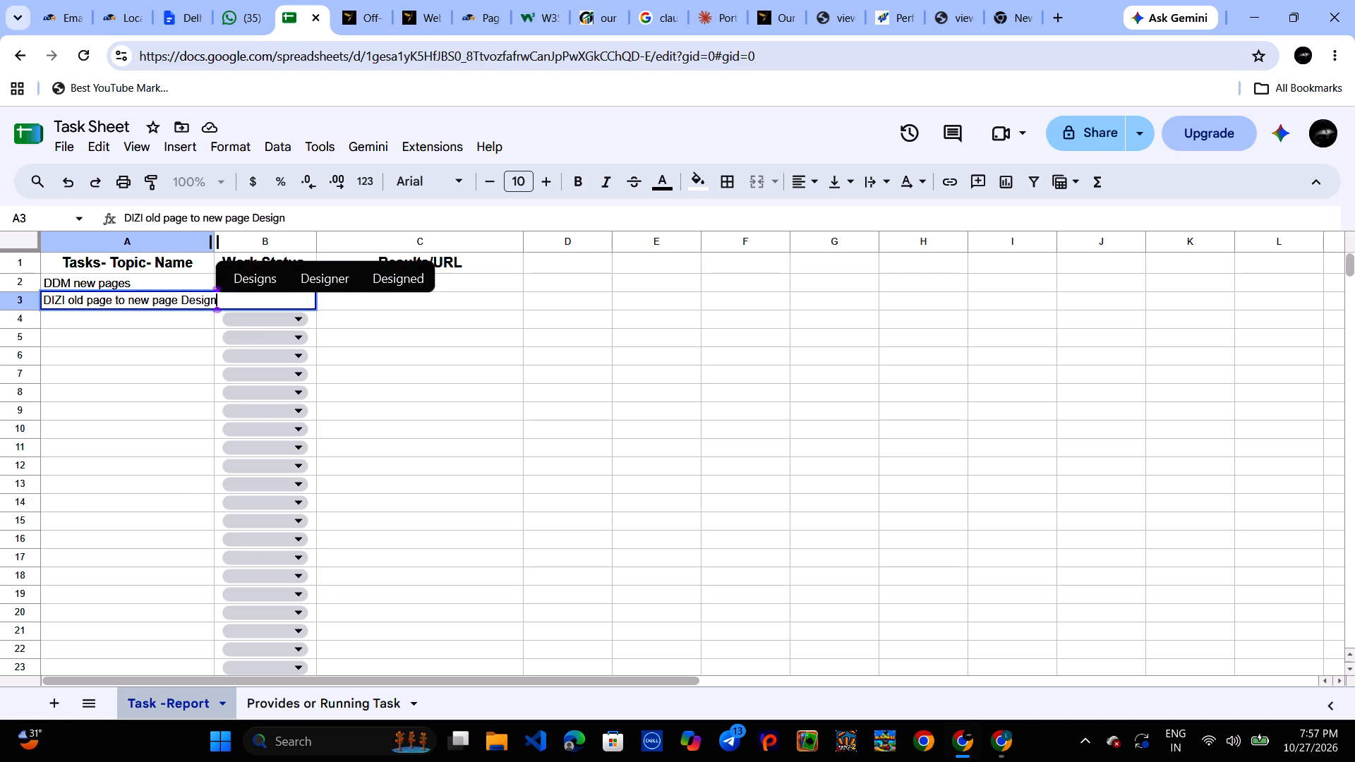
# Widen column A of the Task -Report sheet by about half so the long task name fits.
pyautogui.moveTo(213, 241); pyautogui.dragTo(299, 242)
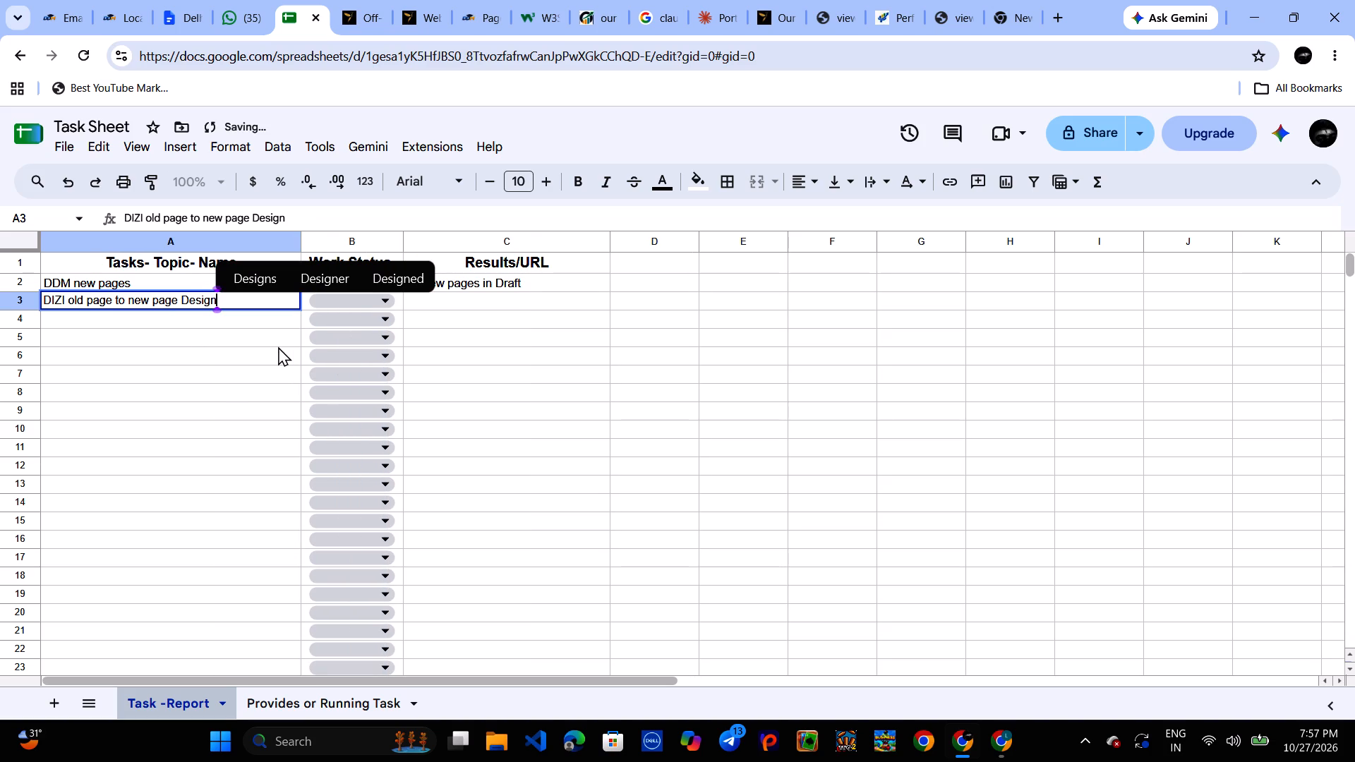
pyautogui.click(236, 388)
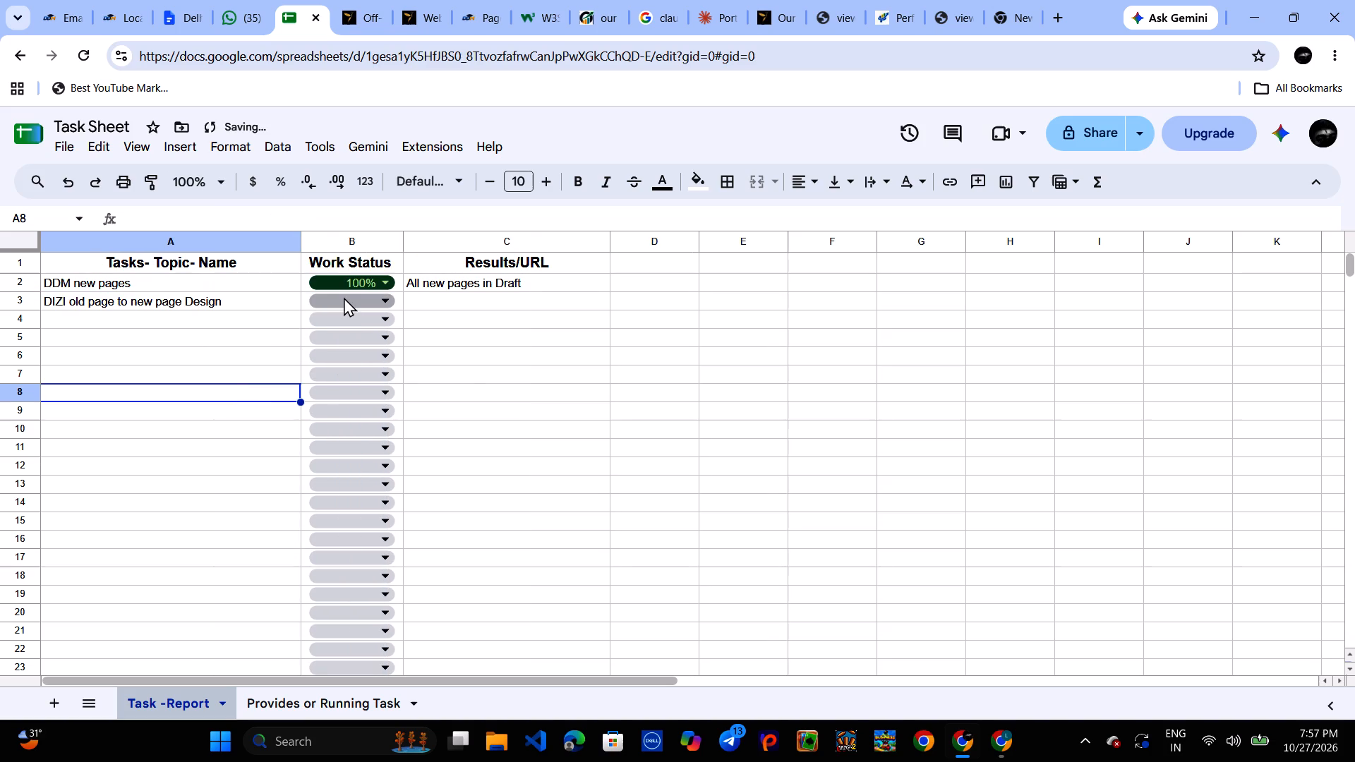
# Set the Work Status of the DIZI page design task in row 3 to 80%.
pyautogui.click(342, 298)
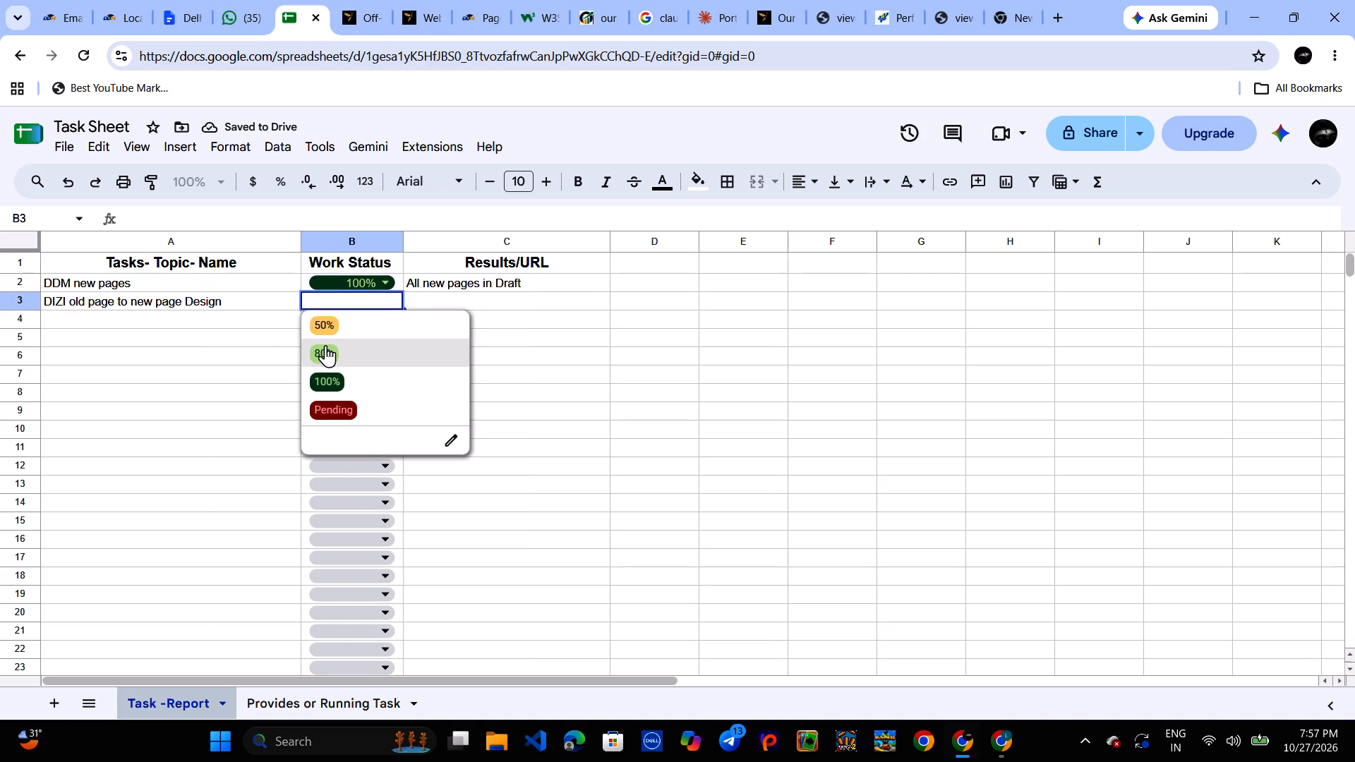
pyautogui.click(325, 345)
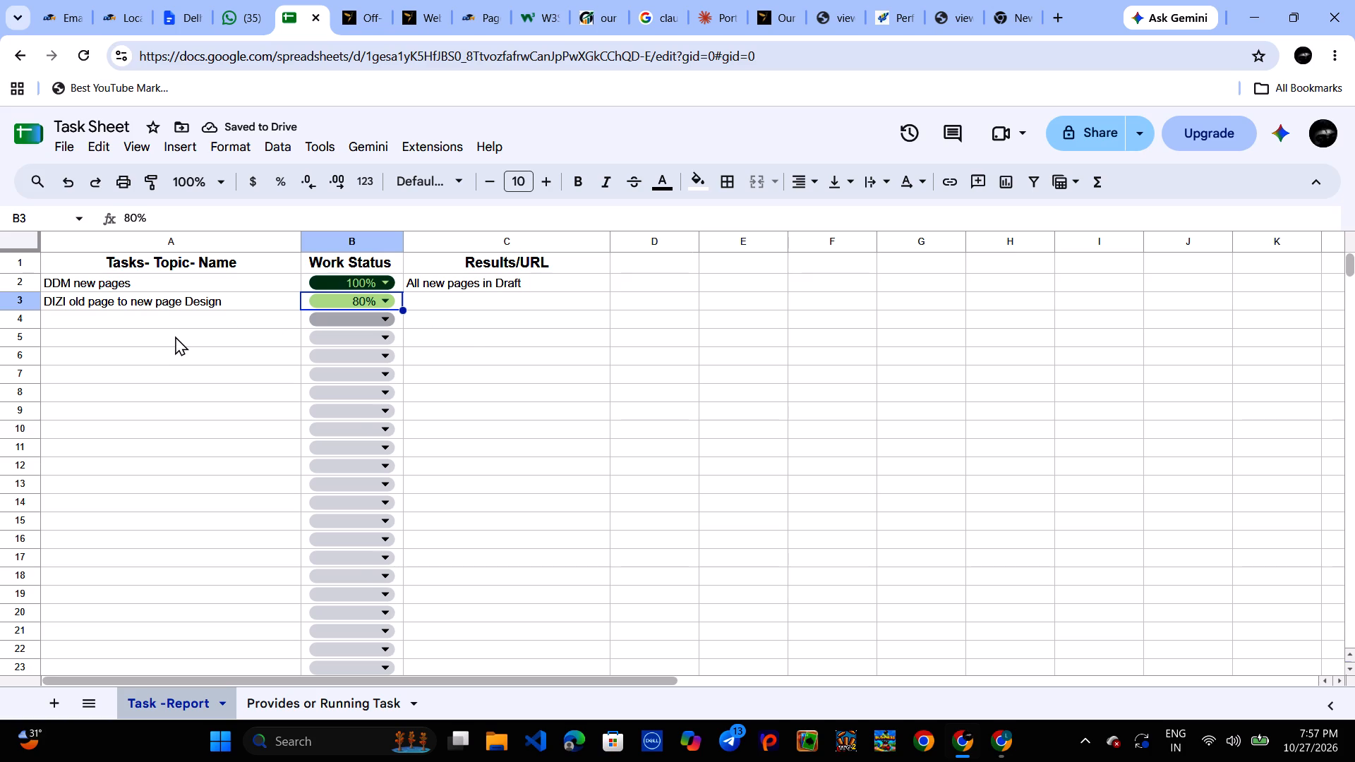
pyautogui.click(190, 319)
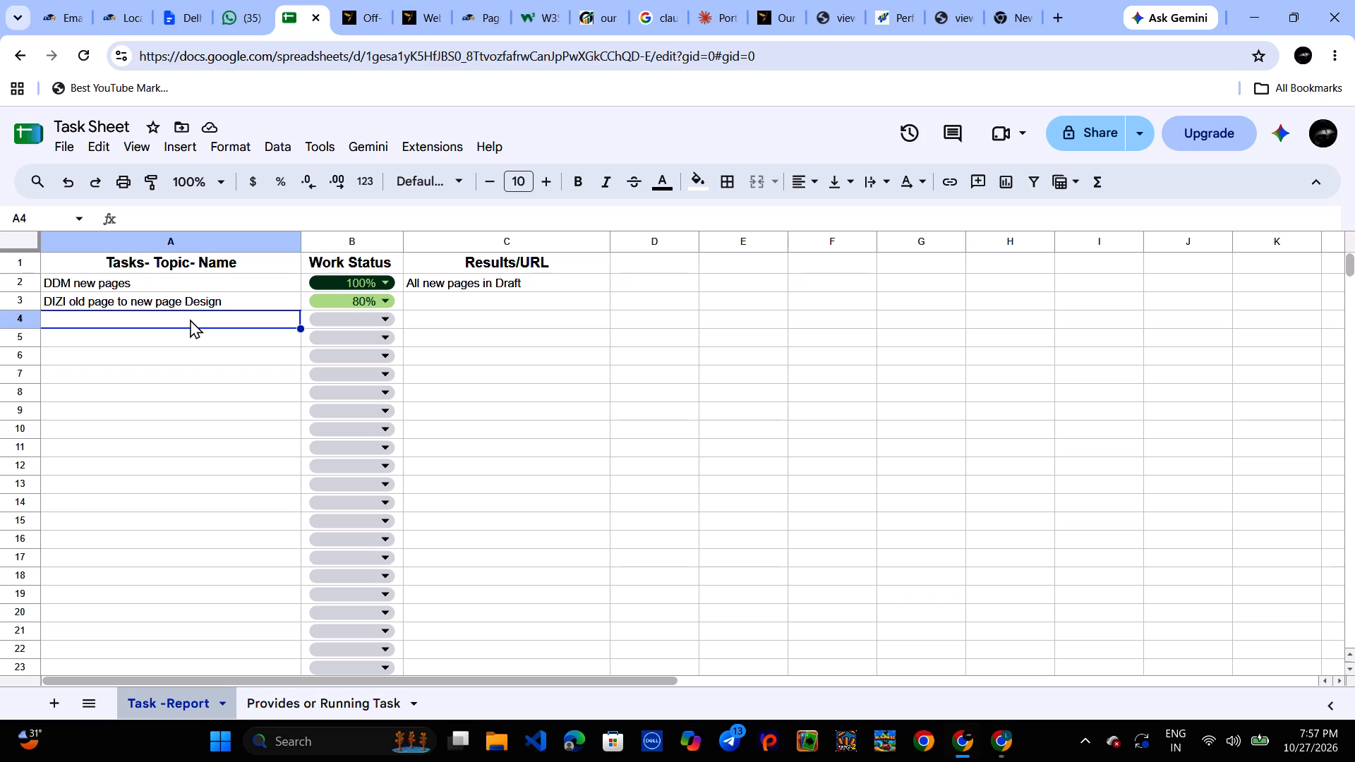
# Enter "Page will be live so you can check" in the Results/URL column for the DIZI task.
pyautogui.click(454, 299)
pyautogui.hotkey('shift', 'p')
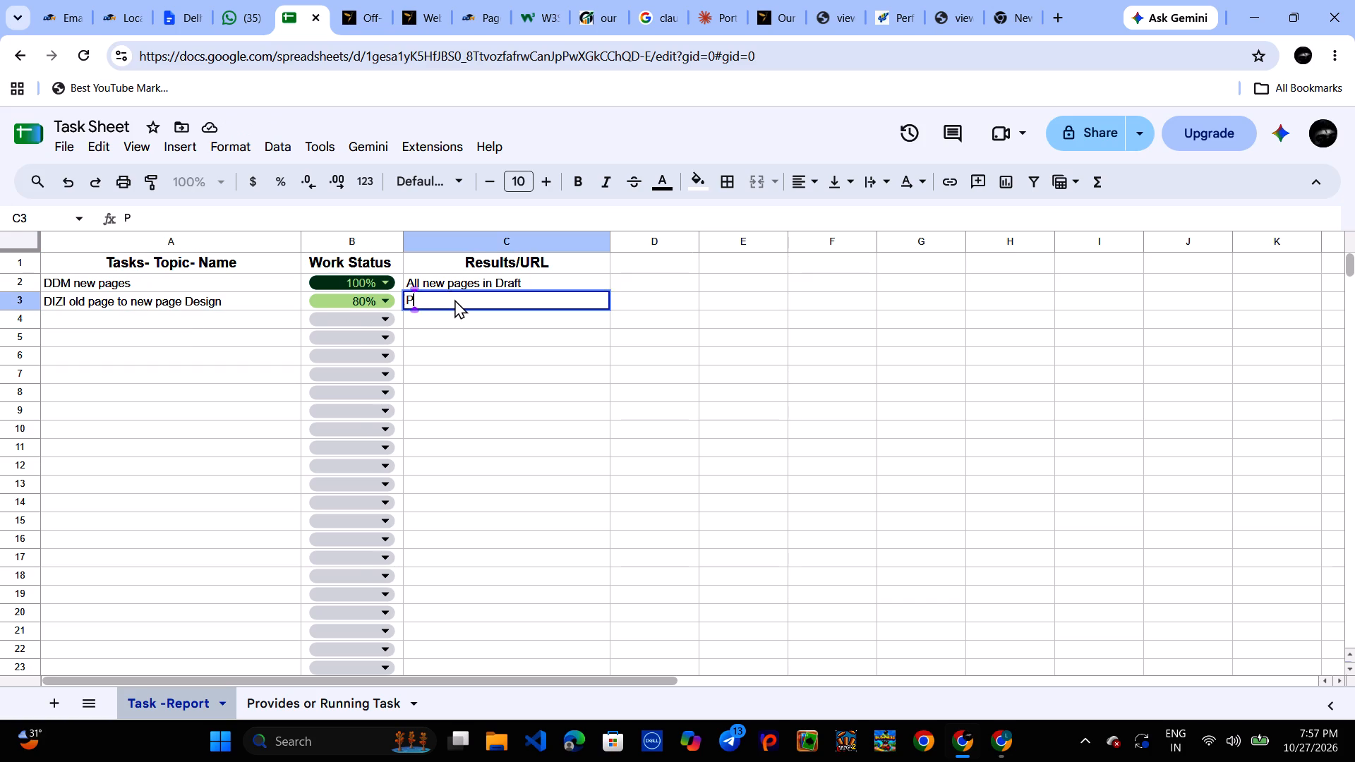
pyautogui.write('age will be live so you')
pyautogui.press('space')
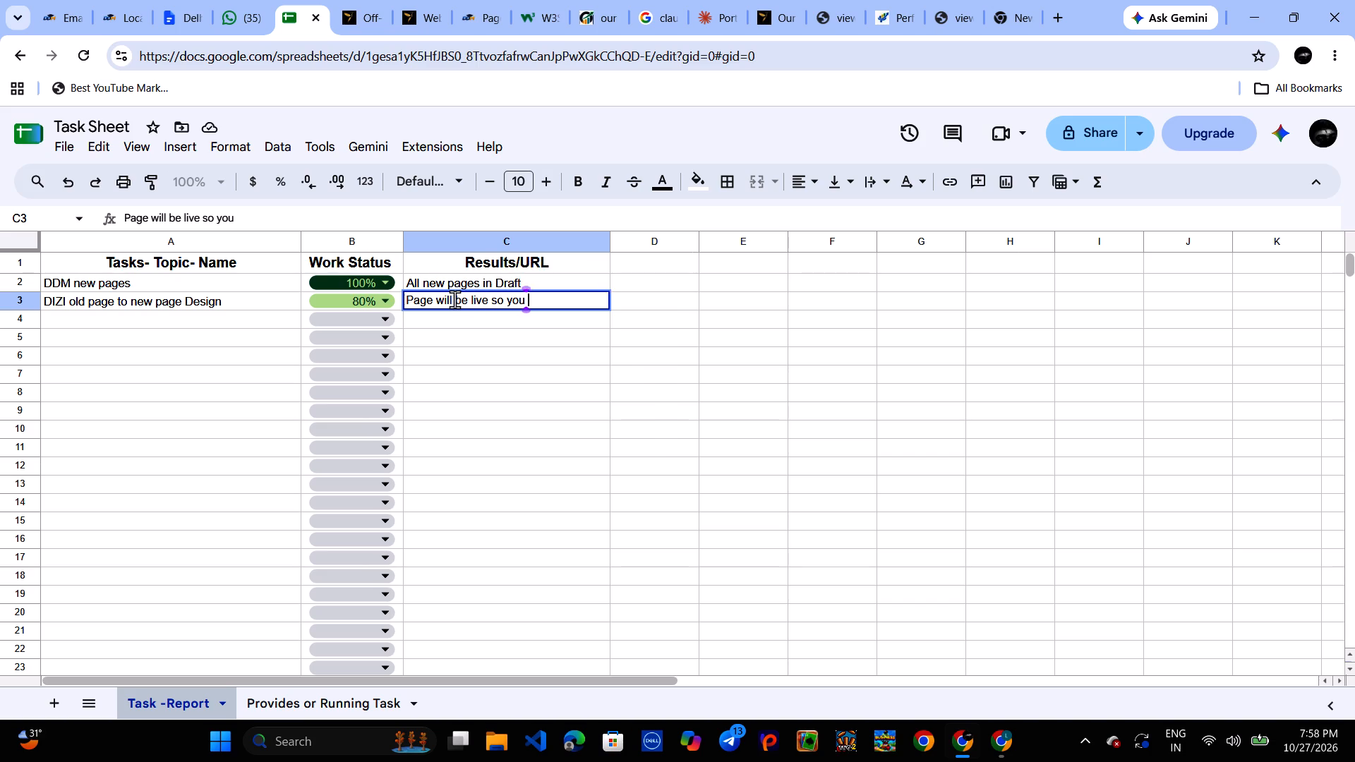
pyautogui.write('can check')
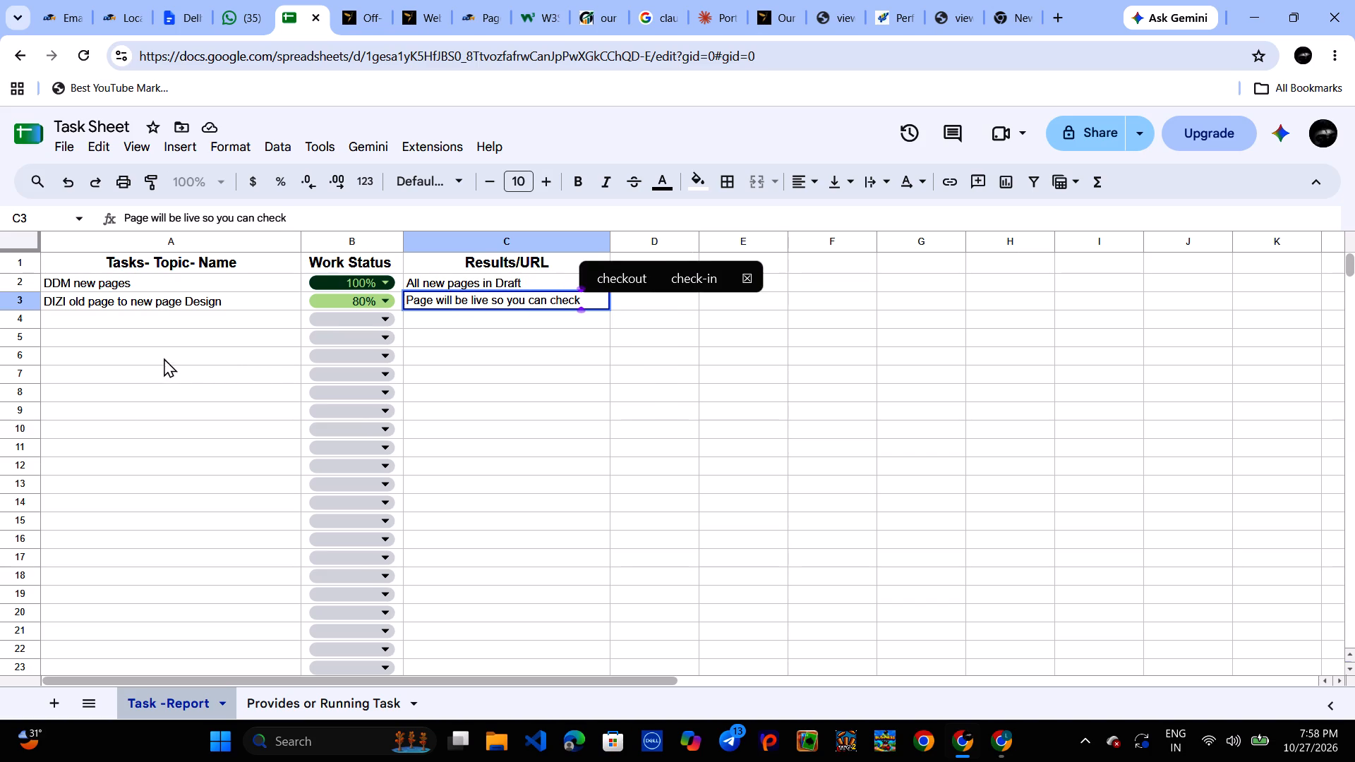
# Enter "portfolio page added in opmti & profitbygoogle" as the third task name in cell A4.
pyautogui.click(108, 324)
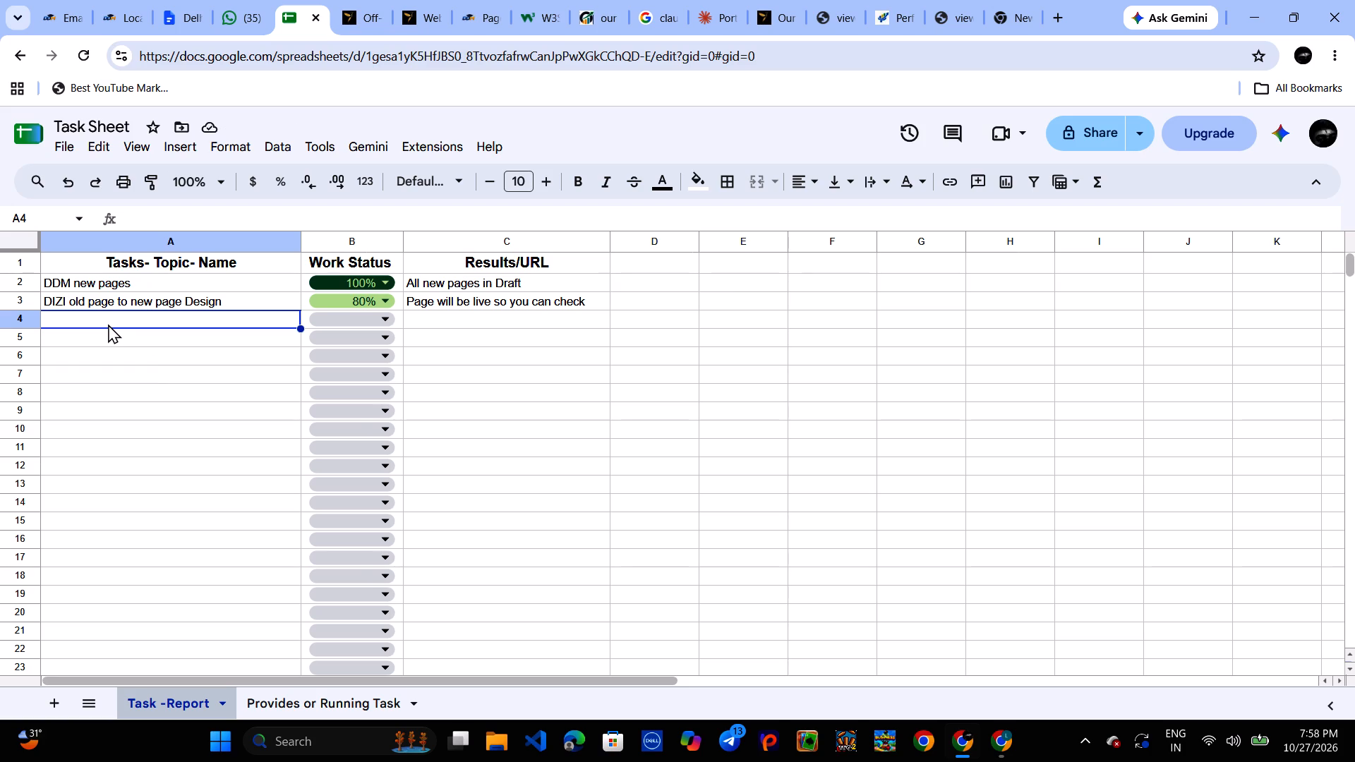
pyautogui.write('portfolio')
pyautogui.press('space')
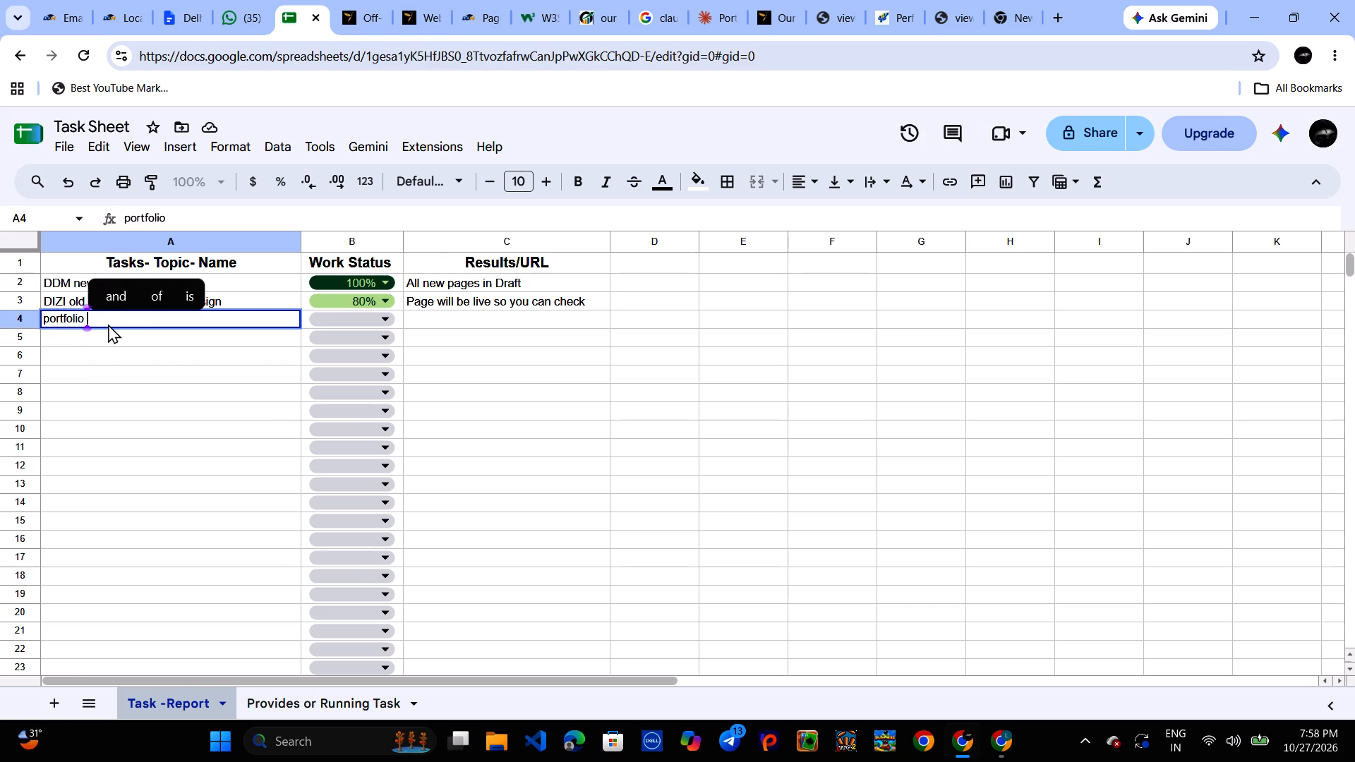
pyautogui.write('page added in portd')
pyautogui.press('BackSpace')
pyautogui.write('folio')
pyautogui.press('space')
pyautogui.write('&')
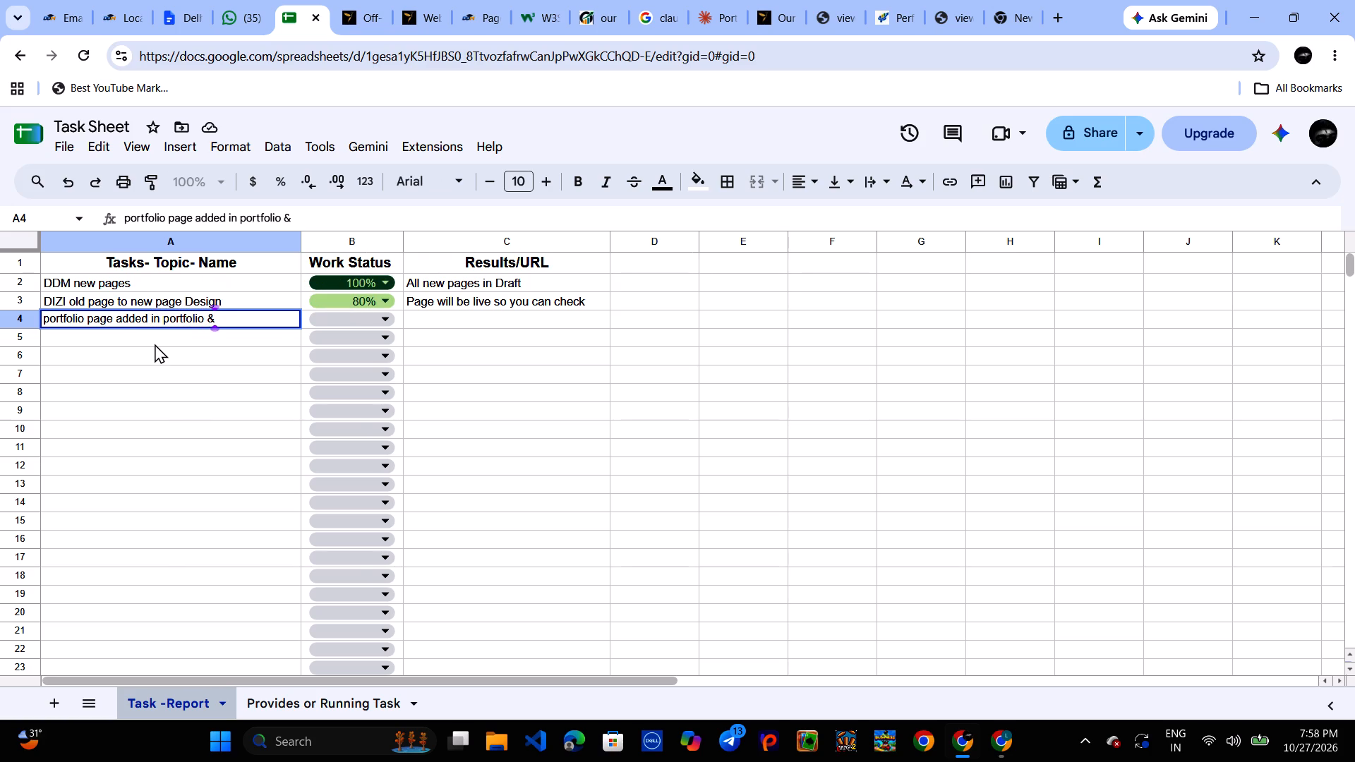
pyautogui.moveTo(164, 313); pyautogui.dragTo(199, 320)
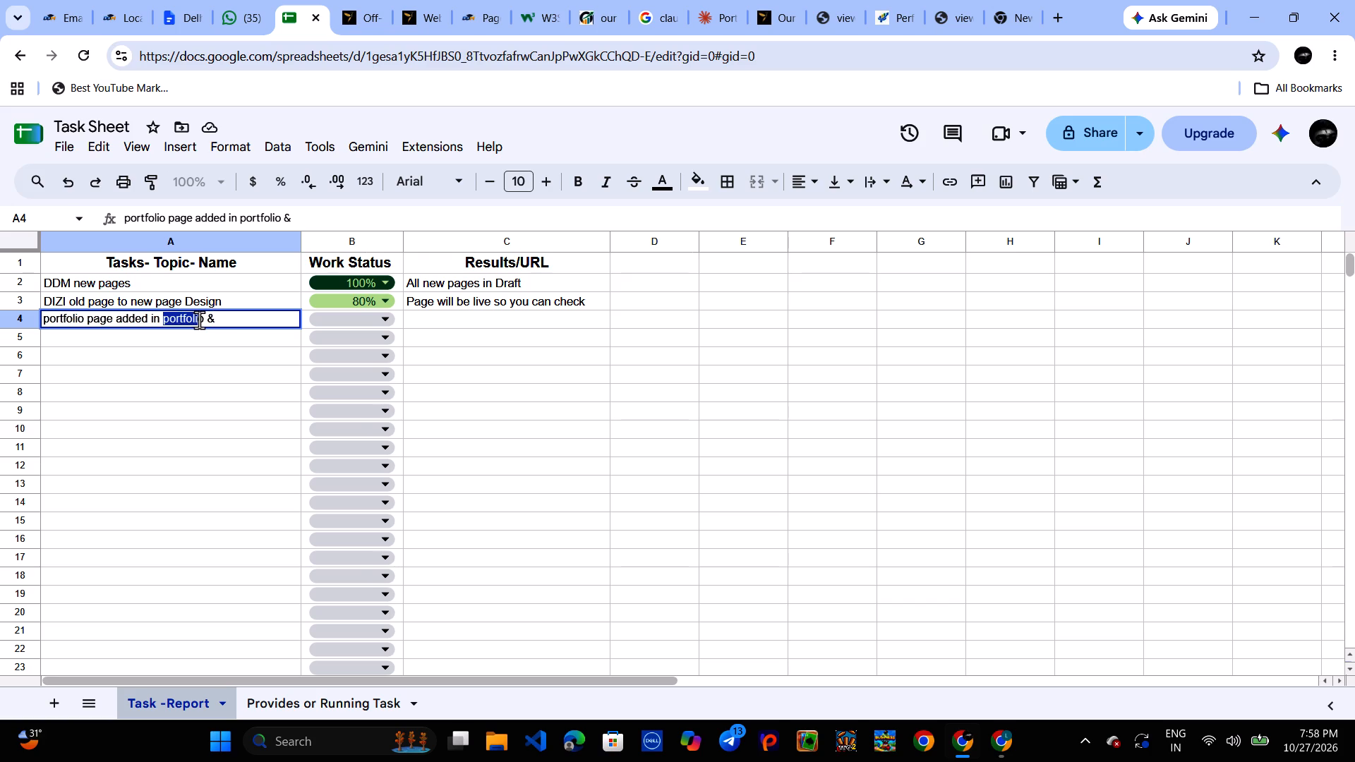
pyautogui.moveTo(199, 320); pyautogui.dragTo(209, 318)
pyautogui.press('BackSpace')
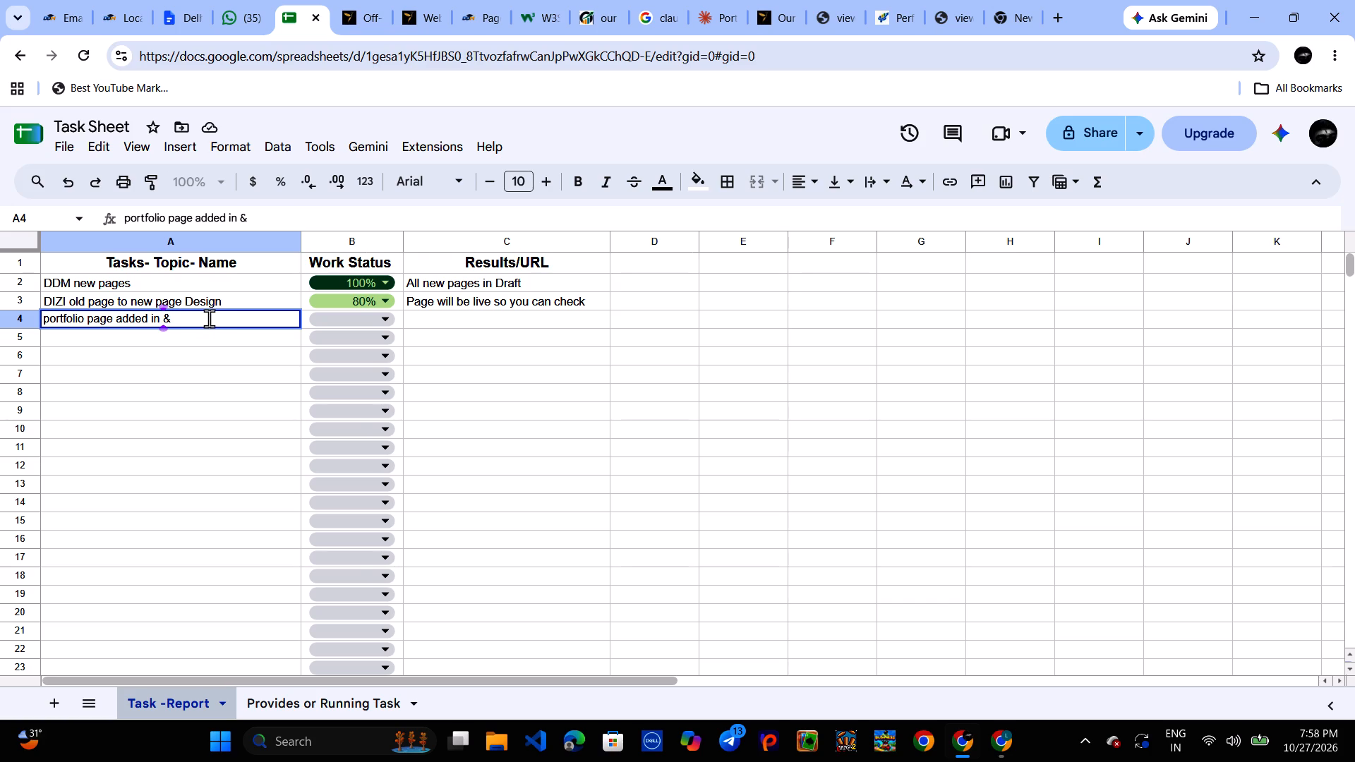
pyautogui.write('opmti')
pyautogui.press('space')
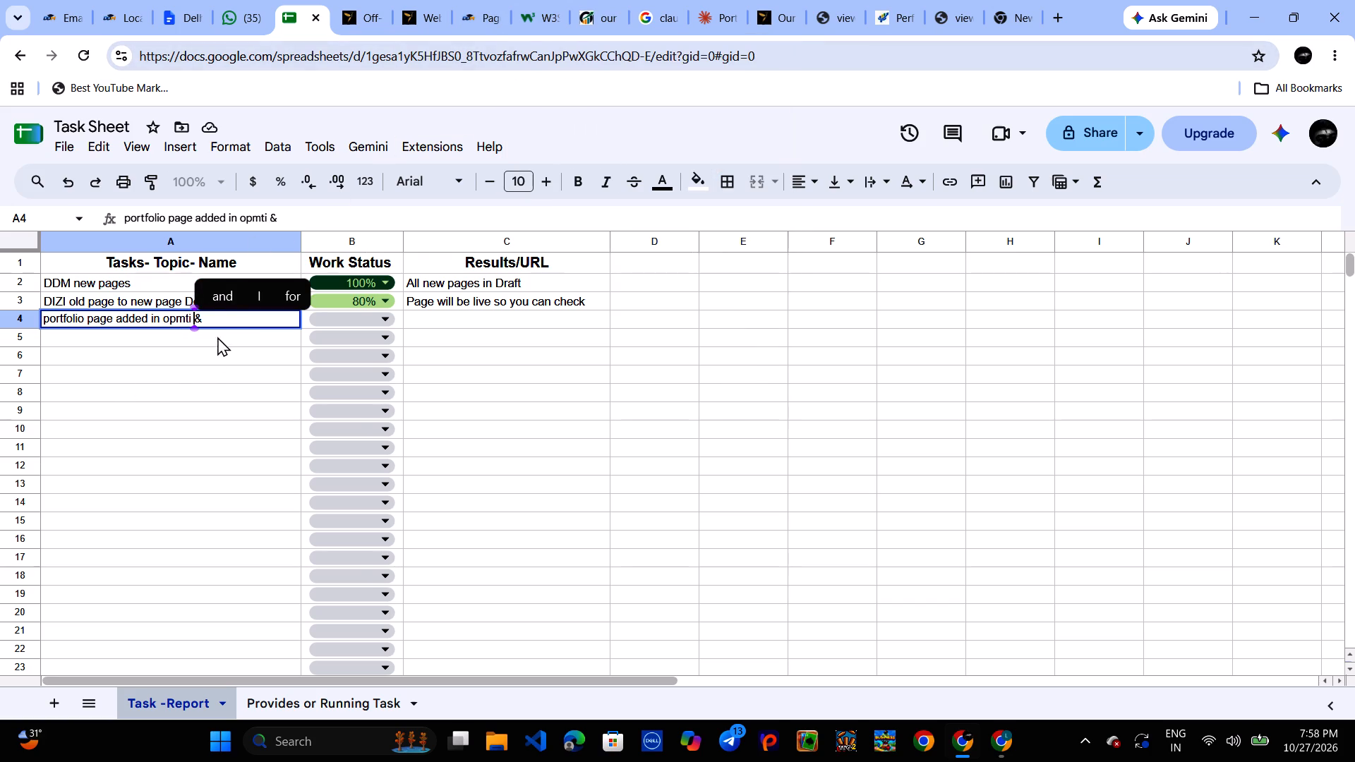
pyautogui.press('Right')
pyautogui.press('Right')
pyautogui.press('space')
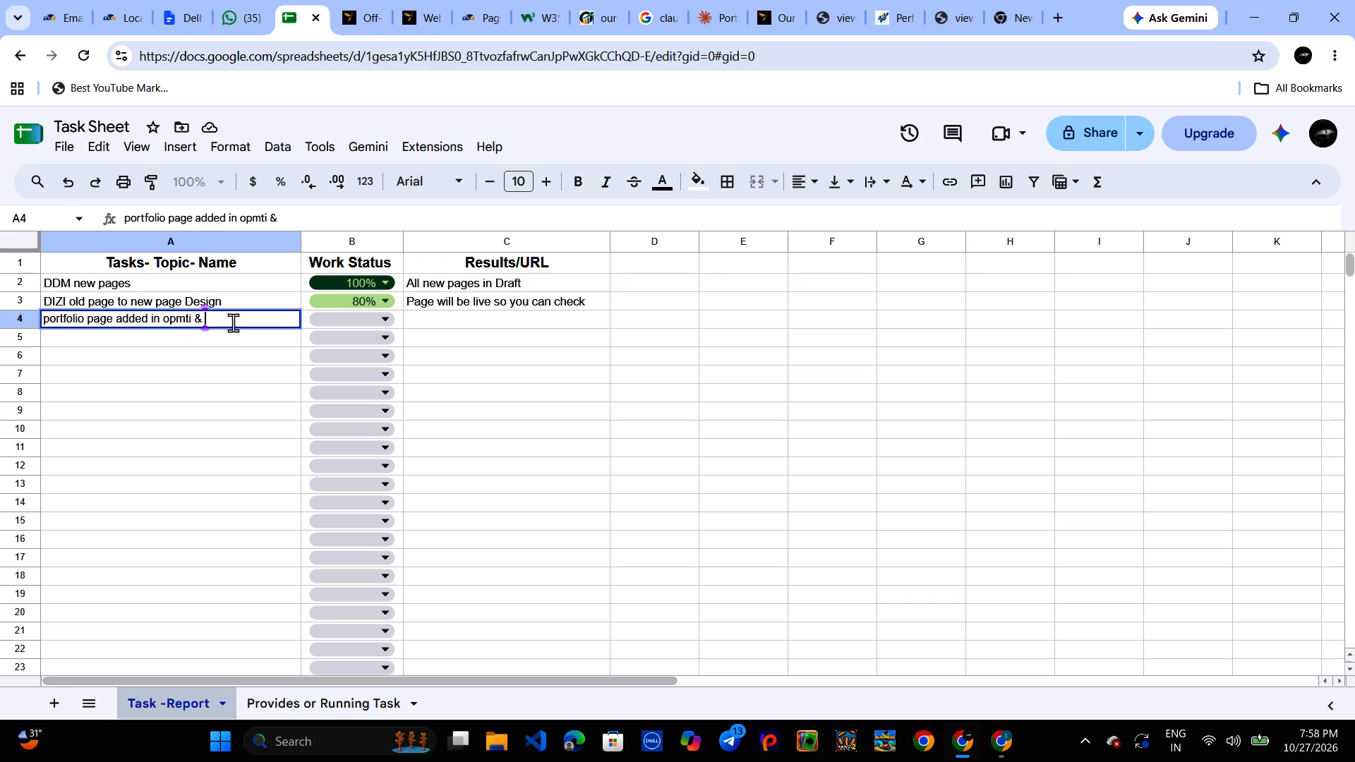
pyautogui.write('profit')
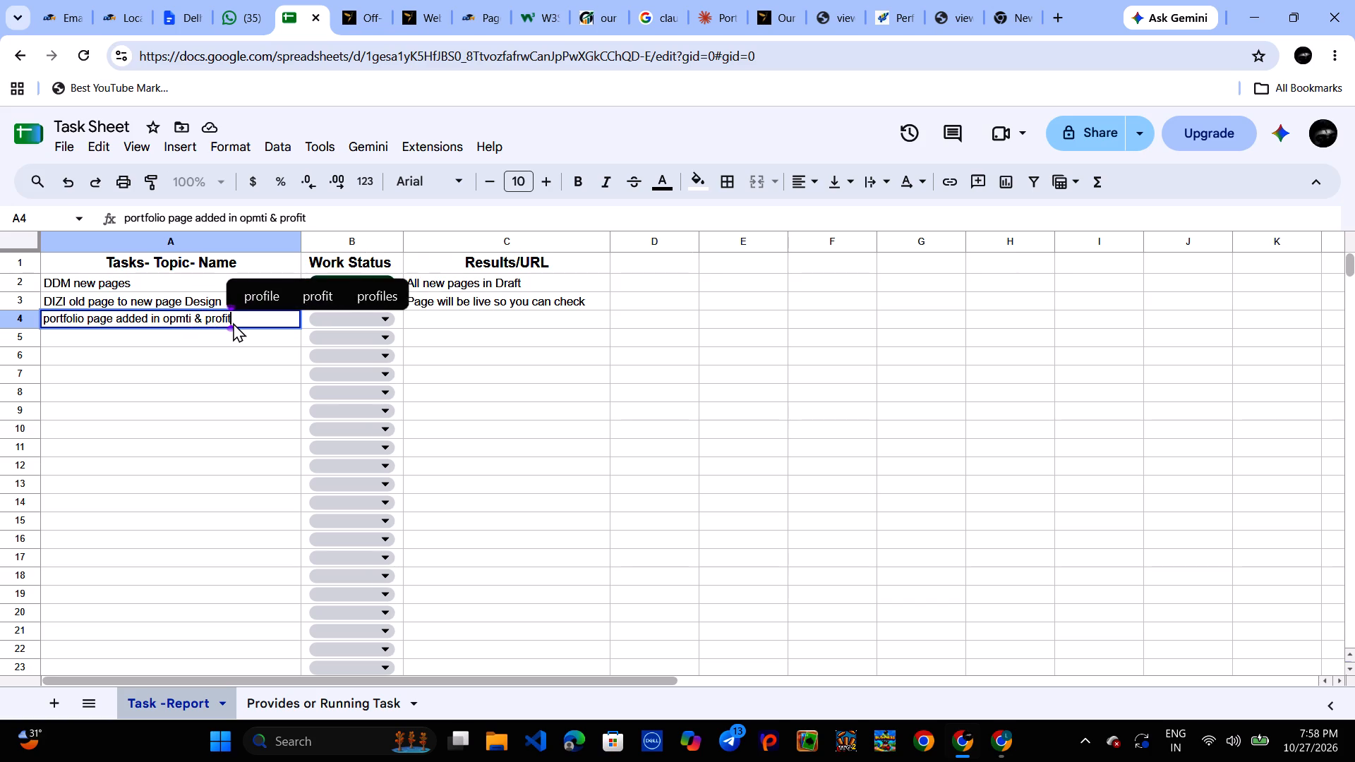
pyautogui.write('by')
pyautogui.write('google')
pyautogui.click(360, 315)
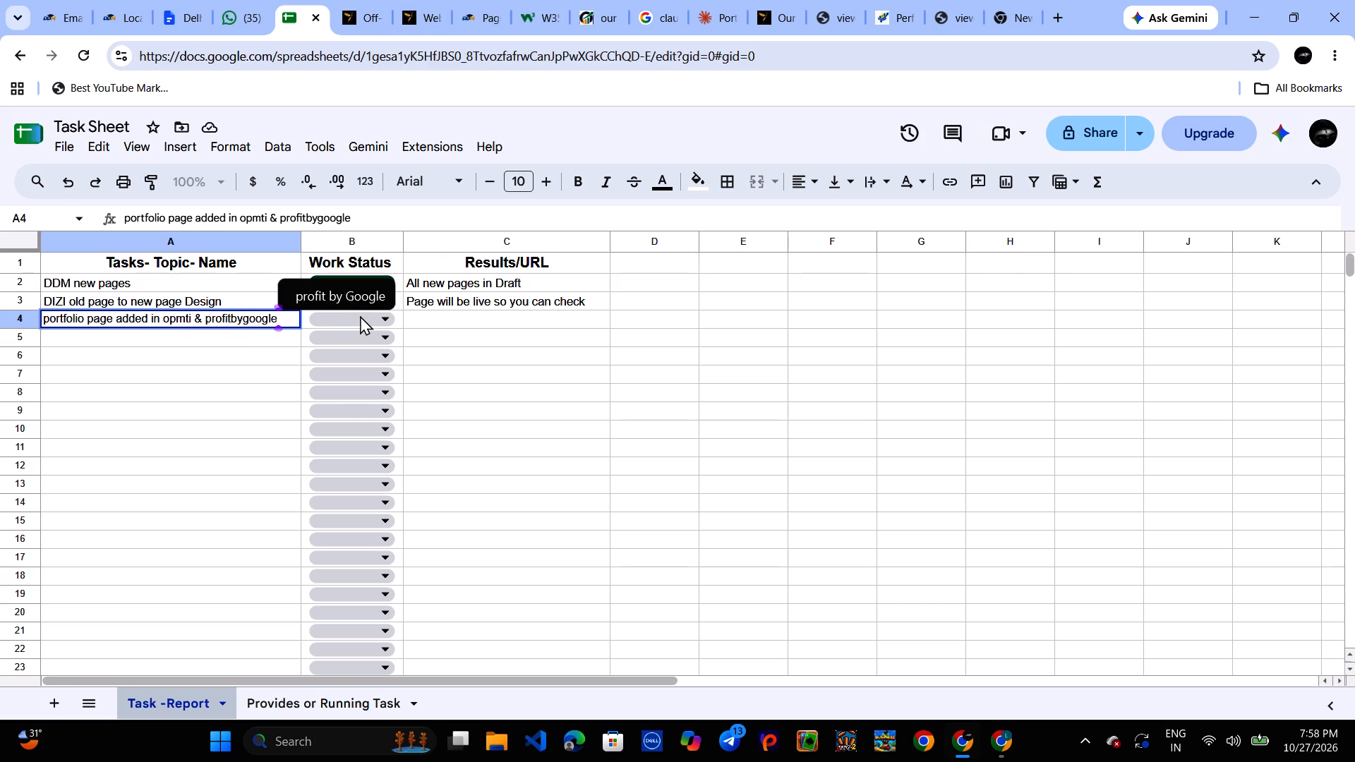
pyautogui.click(359, 317)
pyautogui.click(359, 317)
pyautogui.click(243, 391)
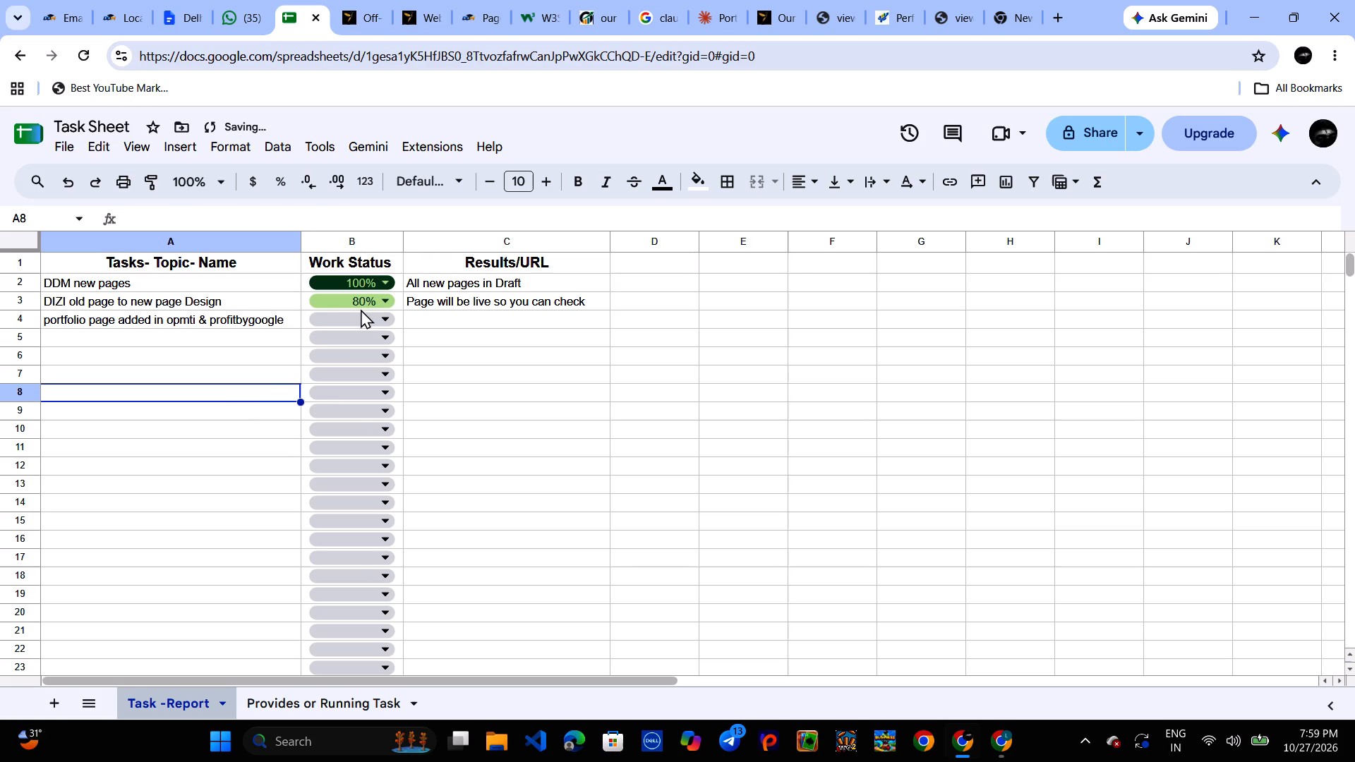
# Set the Work Status of the portfolio page task in row 4 to 100%.
pyautogui.click(347, 318)
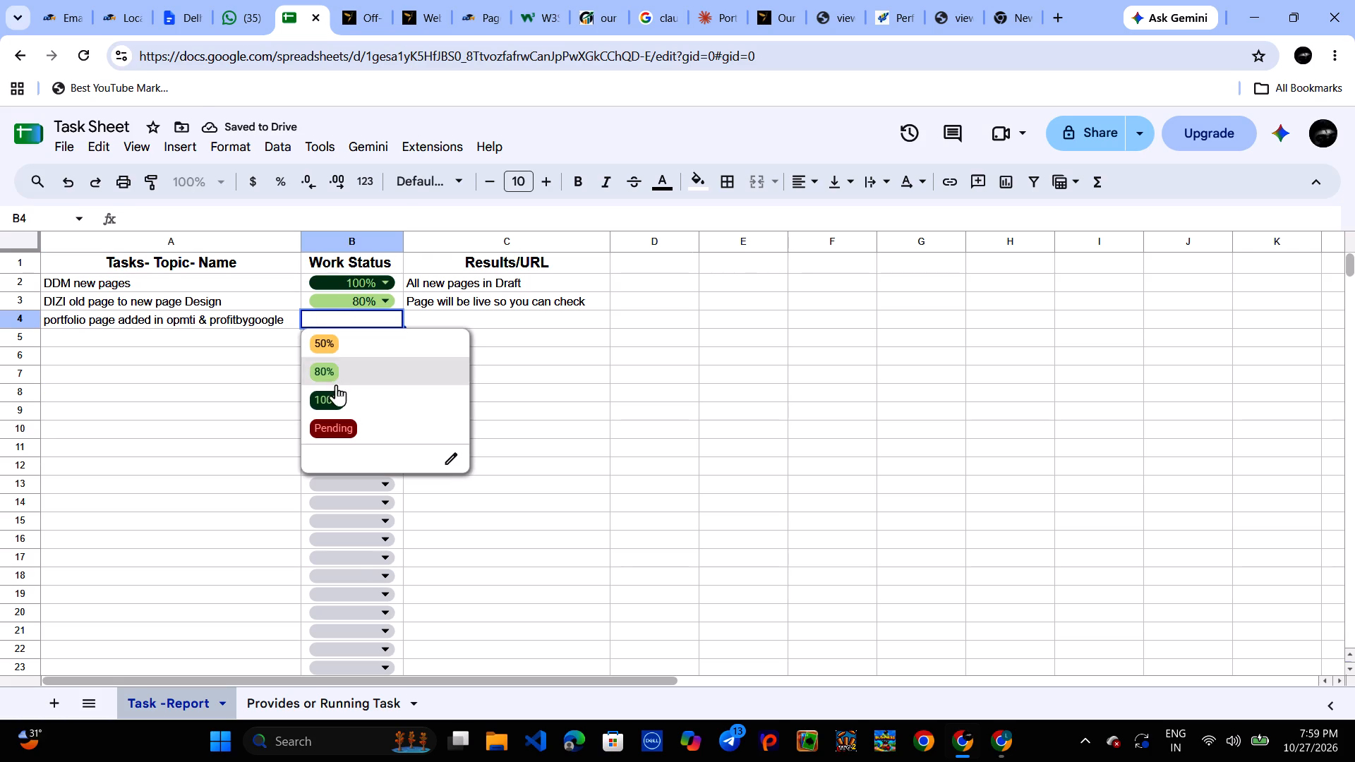
pyautogui.click(333, 397)
pyautogui.click(171, 417)
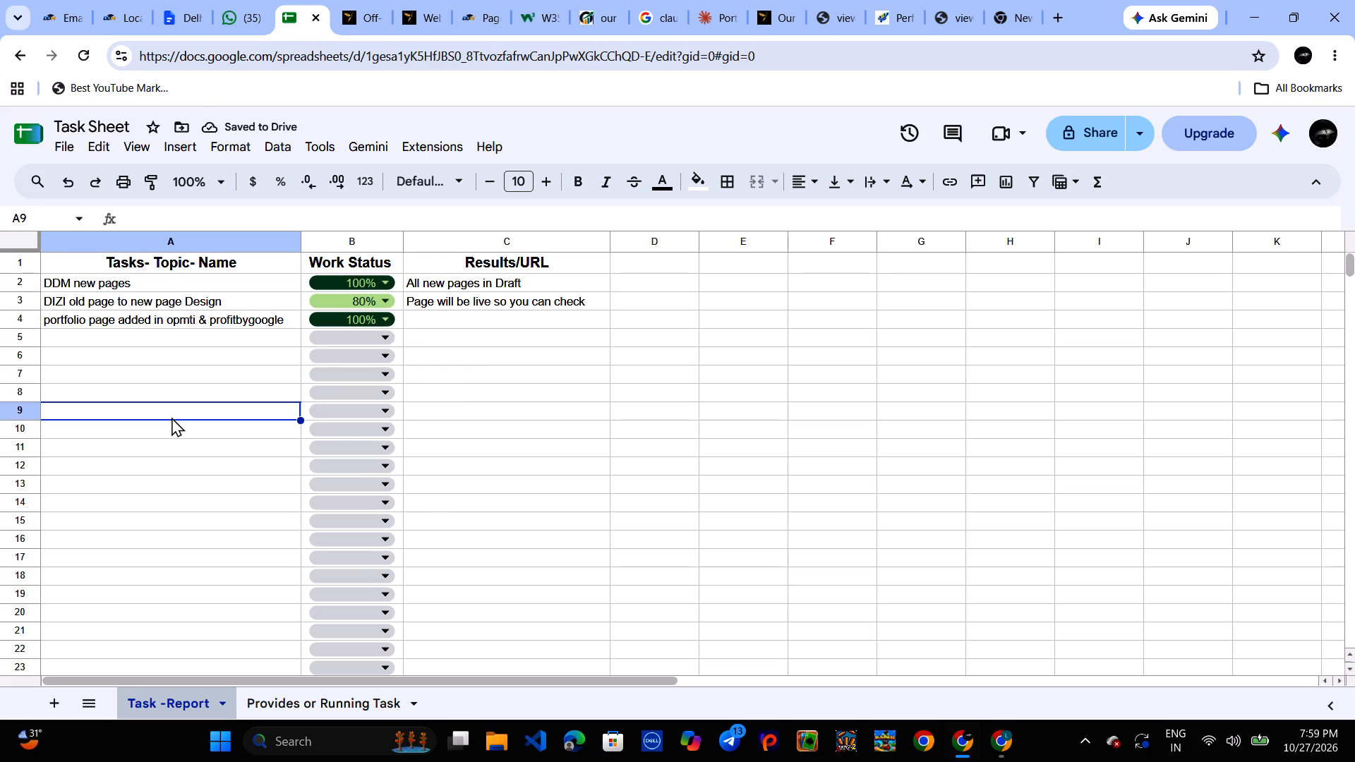
# Enter "DDM old page hero section designing" as the fourth task name in cell A5.
pyautogui.click(150, 332)
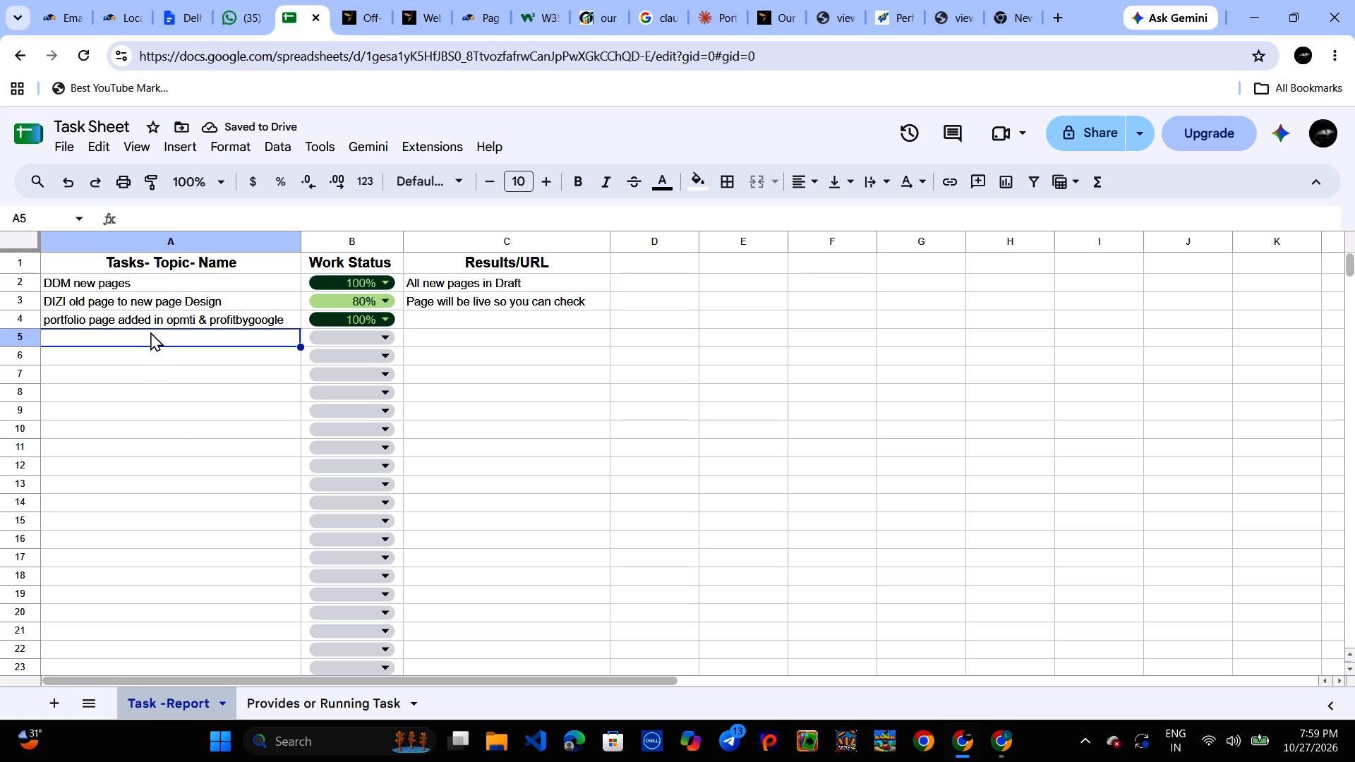
pyautogui.hotkey('shift', 'd')
pyautogui.write('DM')
pyautogui.press('space')
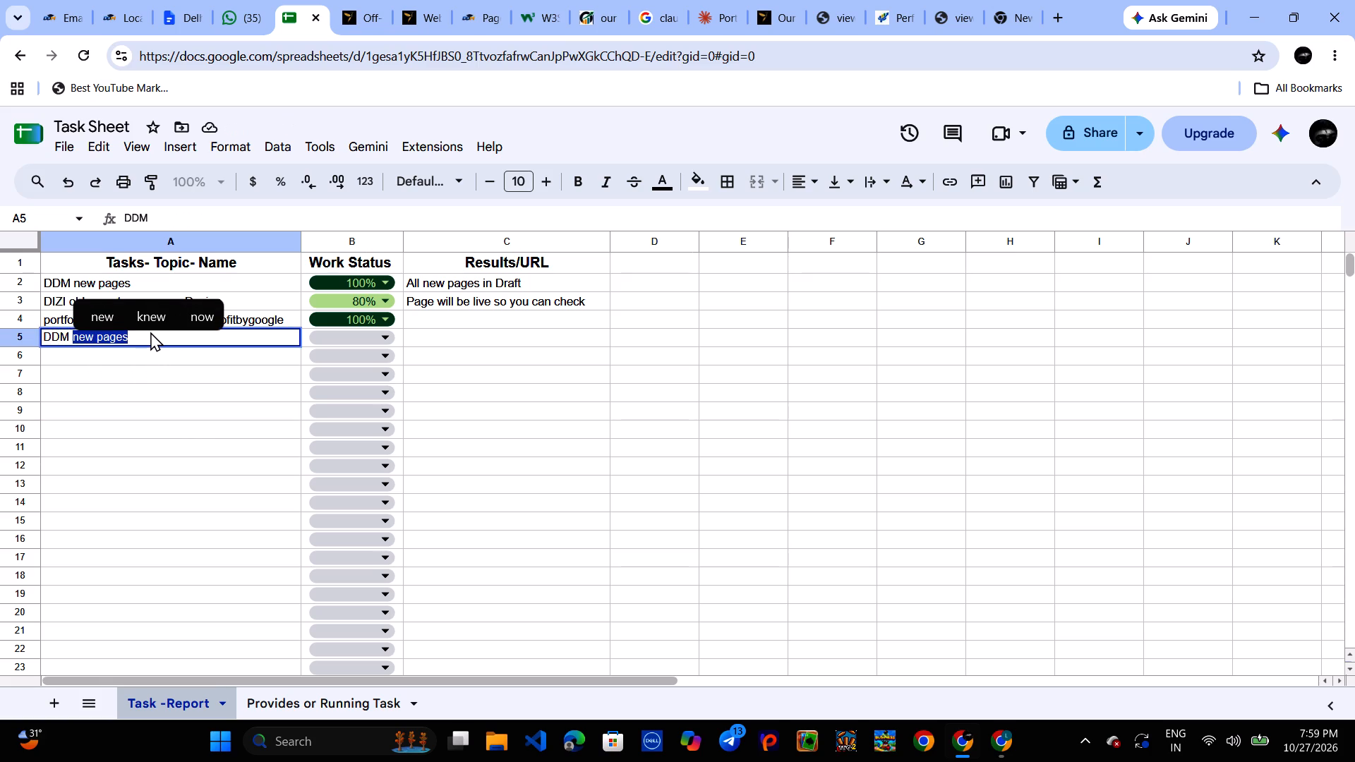
pyautogui.write('old page')
pyautogui.press('space')
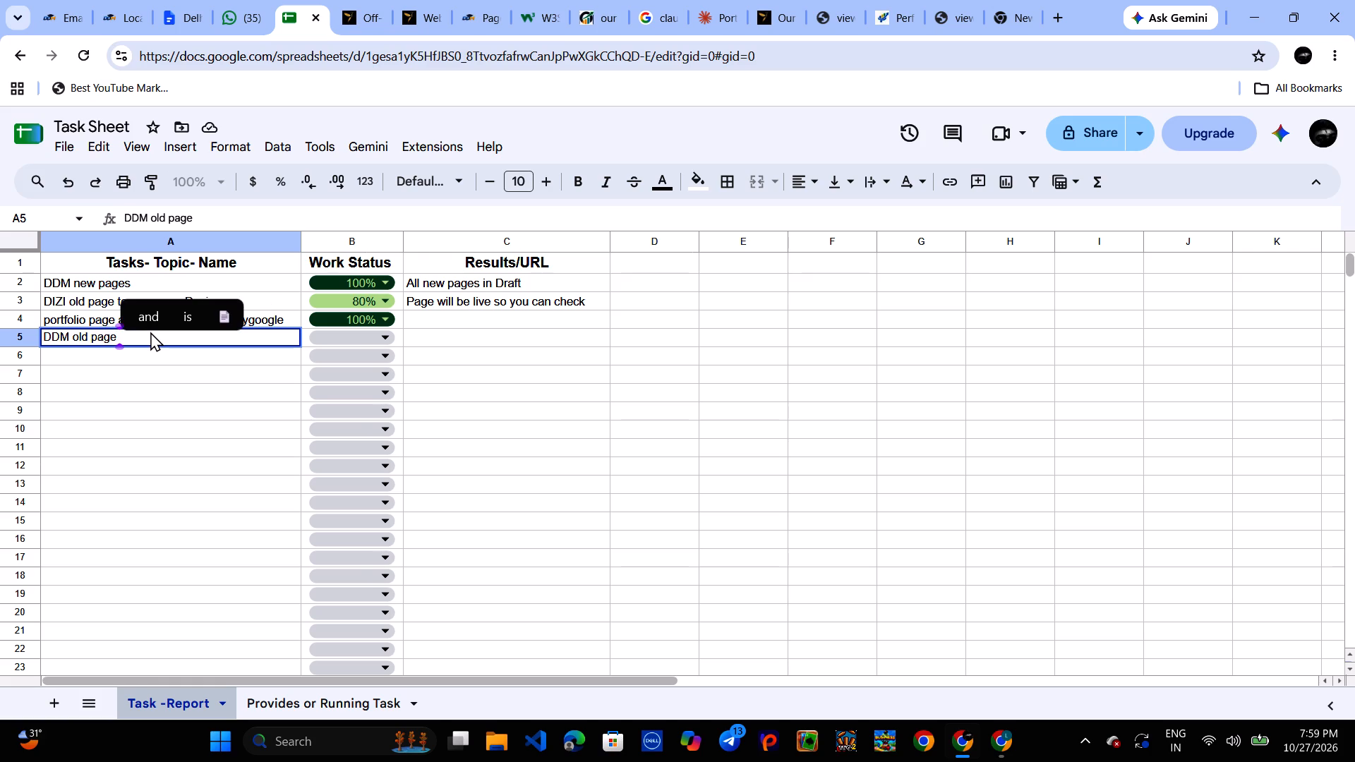
pyautogui.write('hero section designing')
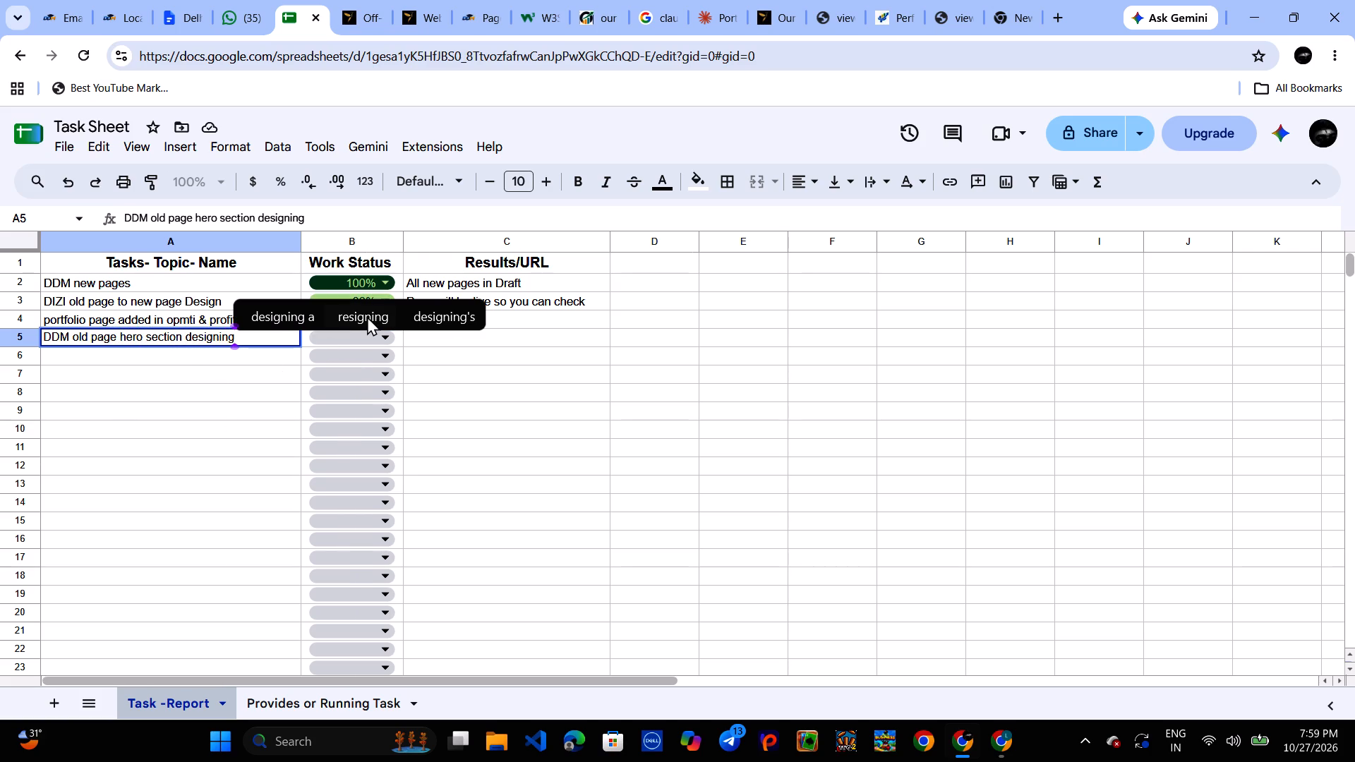
pyautogui.click(274, 320)
pyautogui.press('BackSpace')
pyautogui.press('BackSpace')
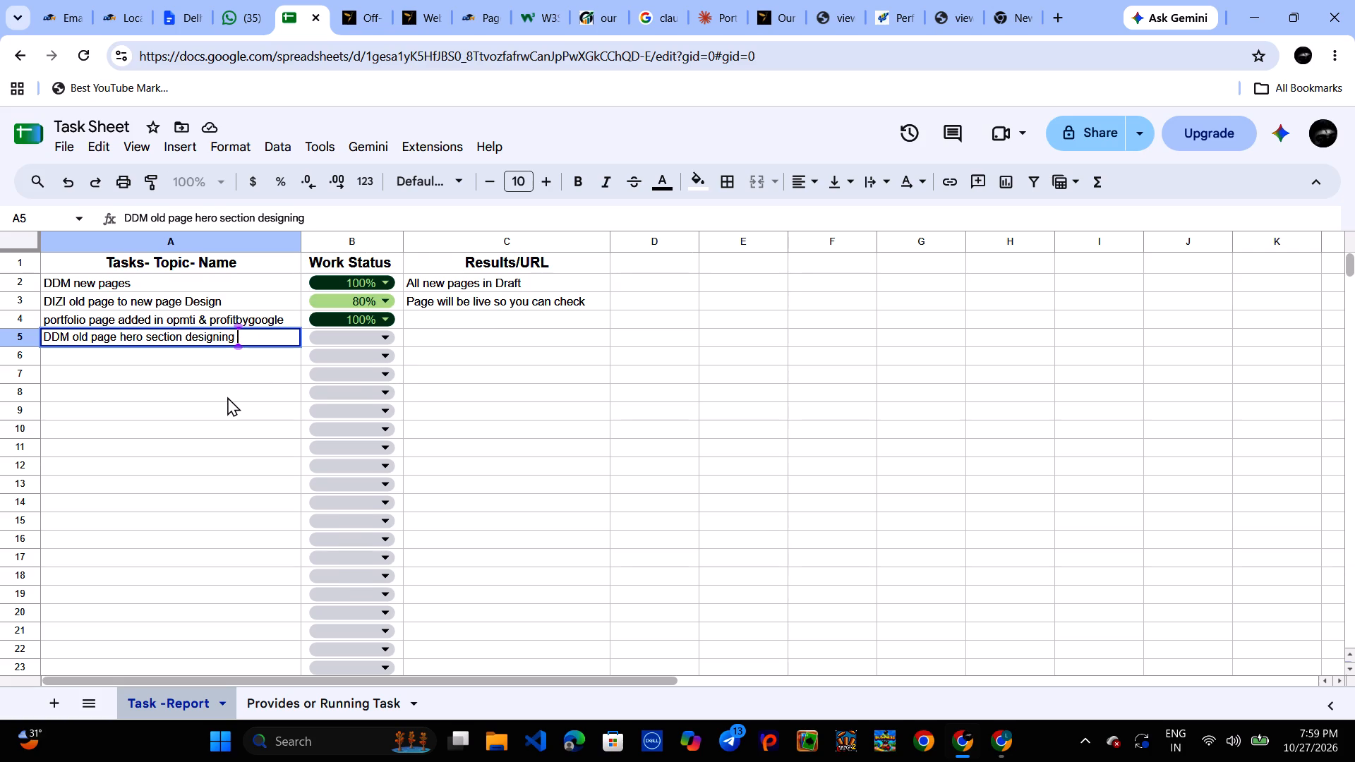
pyautogui.click(361, 336)
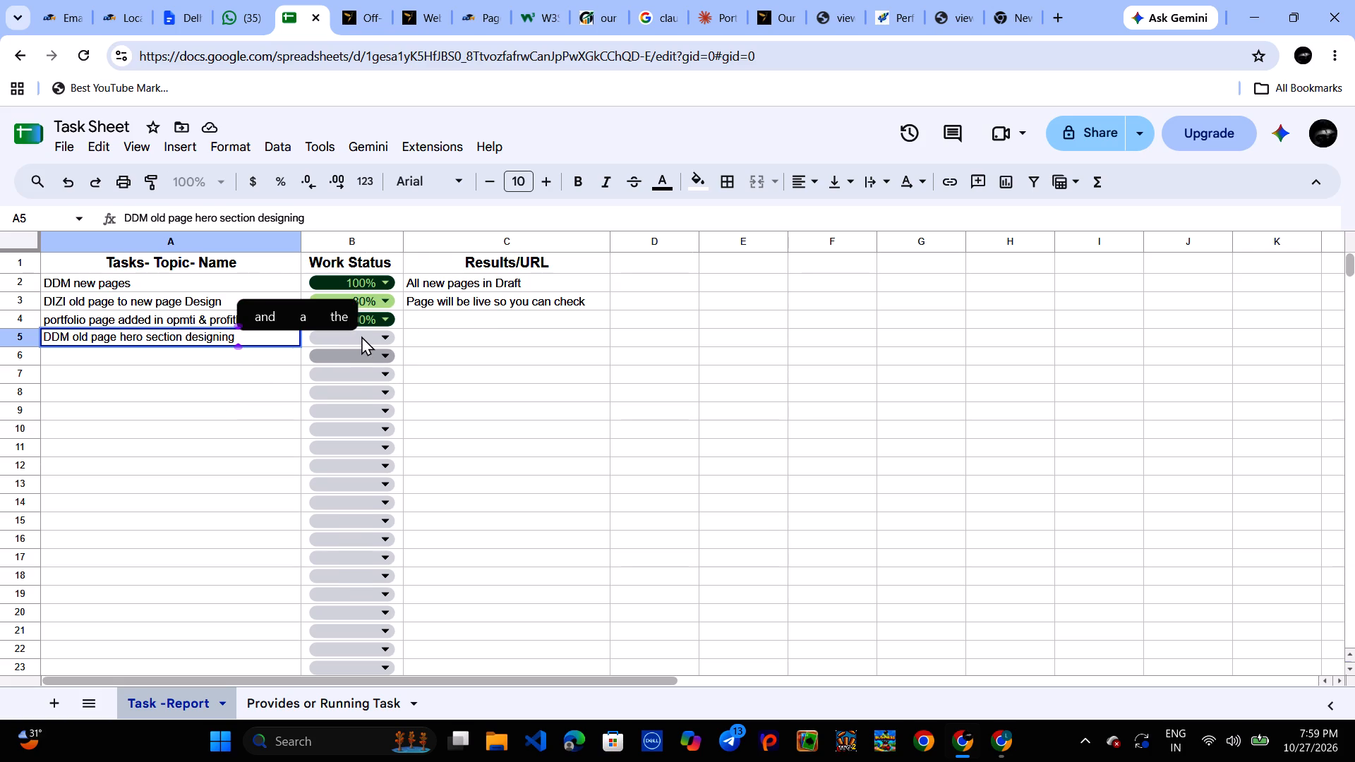
pyautogui.doubleClick(361, 336)
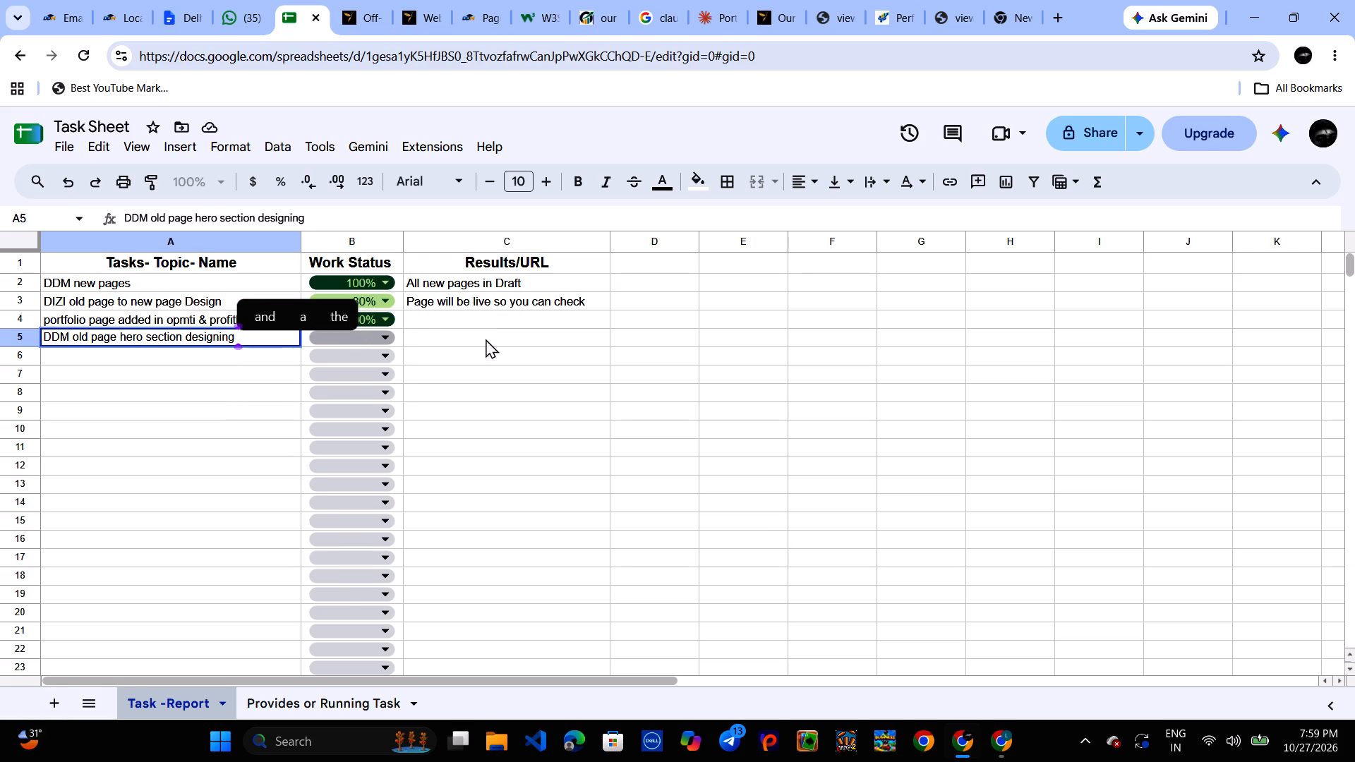
pyautogui.click(568, 352)
# Set the Work Status of the DDM hero section task in row 5 to Pending.
pyautogui.click(379, 333)
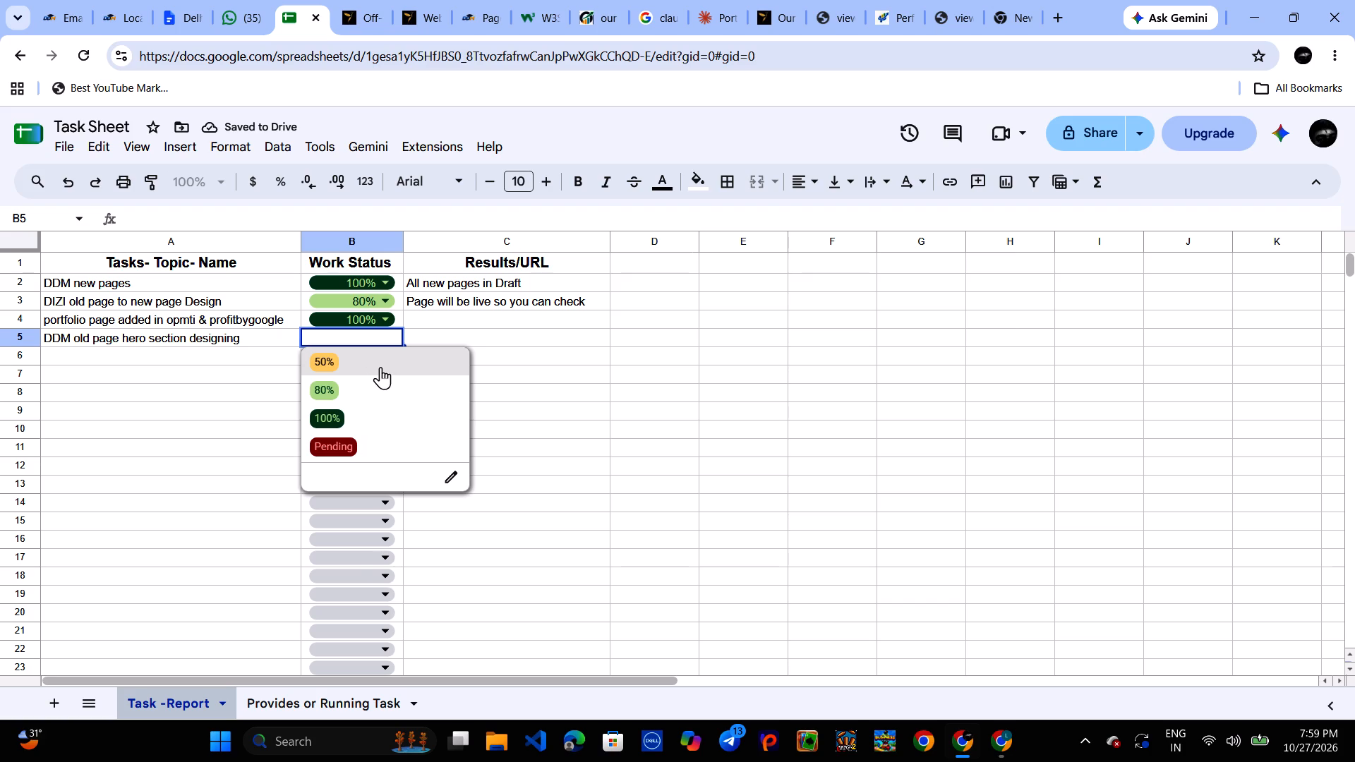
pyautogui.click(354, 445)
pyautogui.click(538, 354)
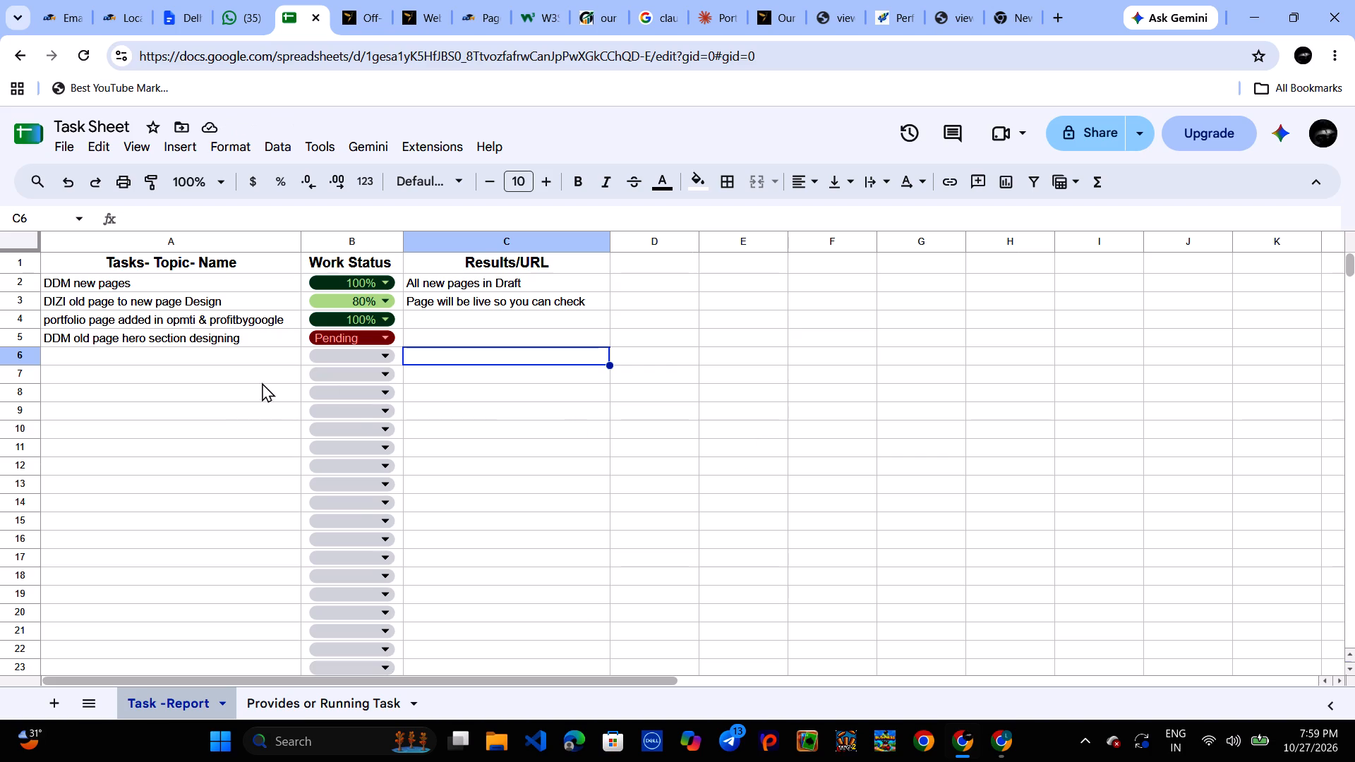
# Look over the task URLs on the Provides or Running Task sheet and the Profit by Google home page.
pyautogui.click(279, 707)
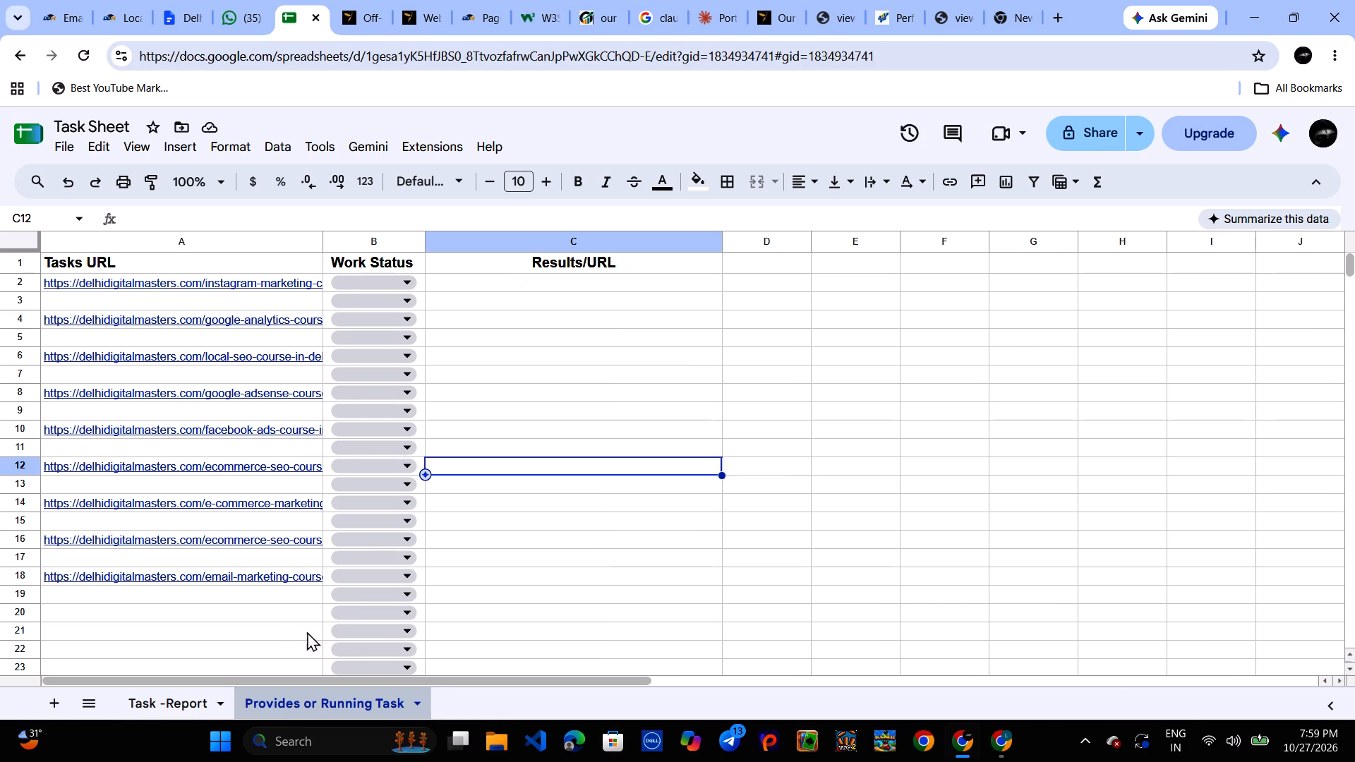
pyautogui.scroll(-1, 270, 620)
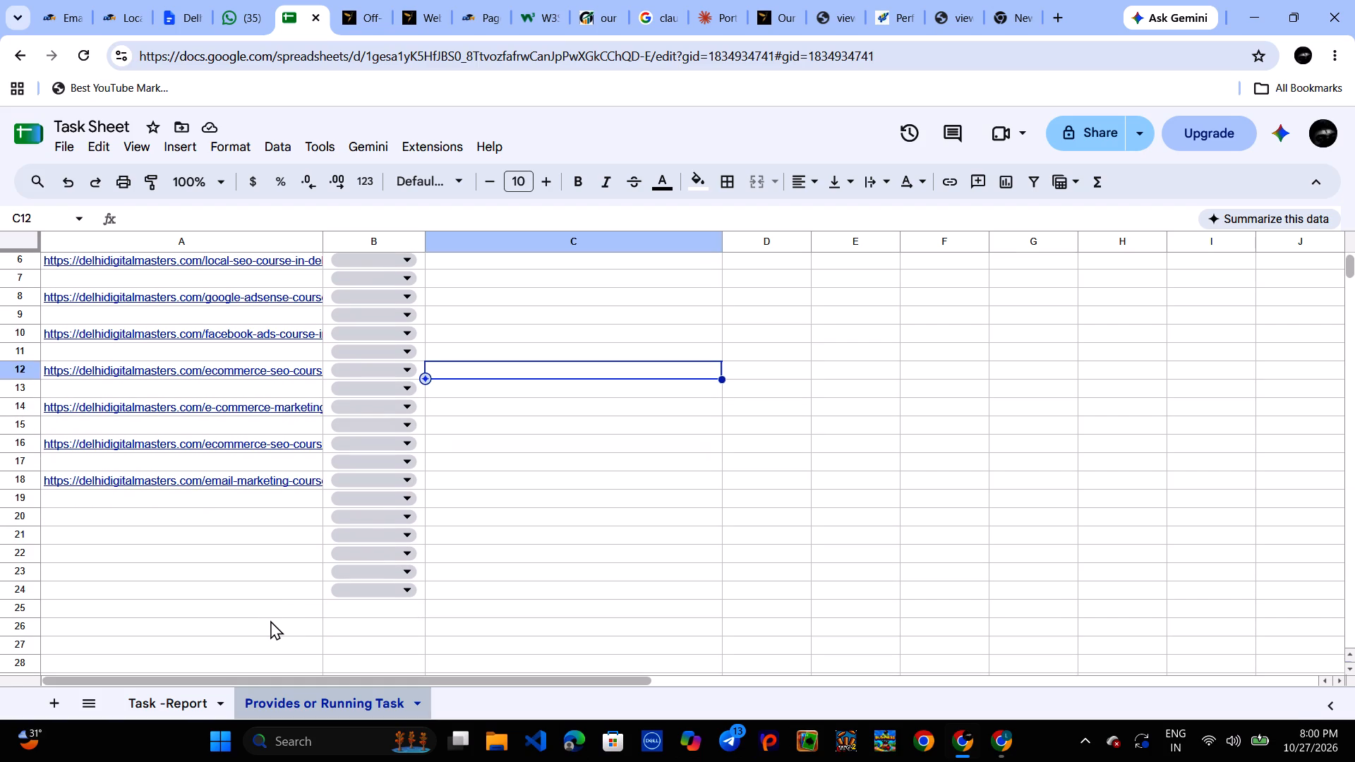